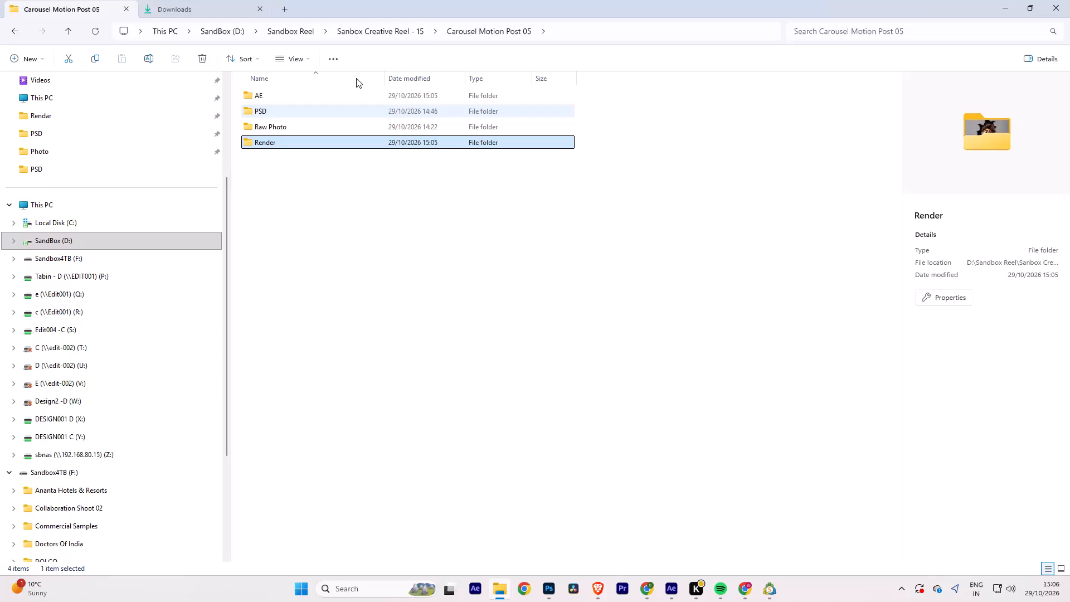
Create a folder named Carousel Motion Post 06 in Sanbox Creative Reel - 15, reusing the Carousel Motion Post 05 name.
click(410, 33)
click(334, 266)
click(309, 113)
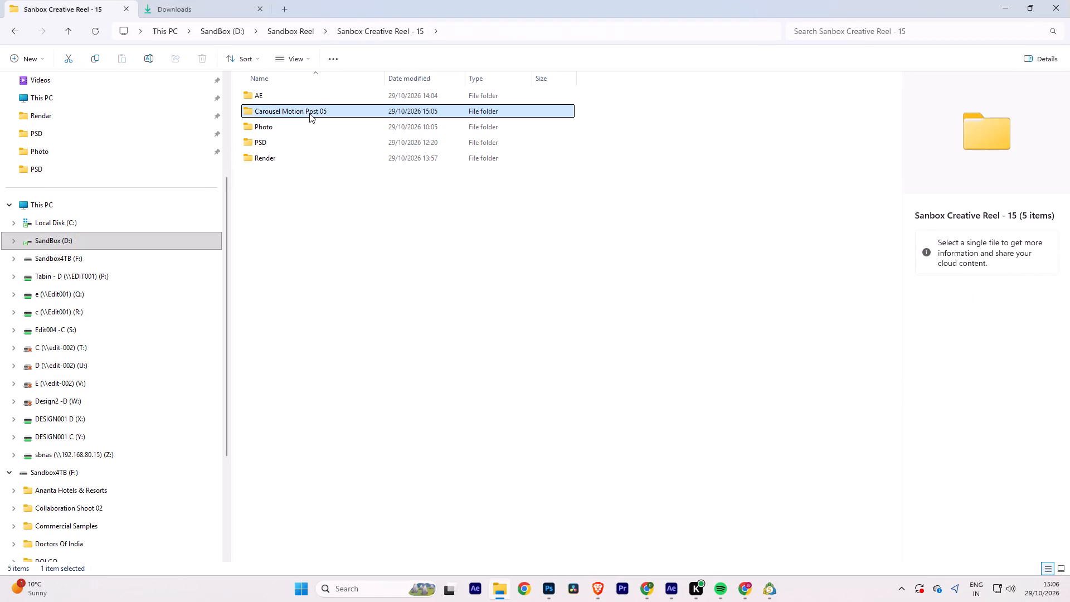
key(F2)
key(ctrl+c)
key(ctrl+c)
click(333, 289)
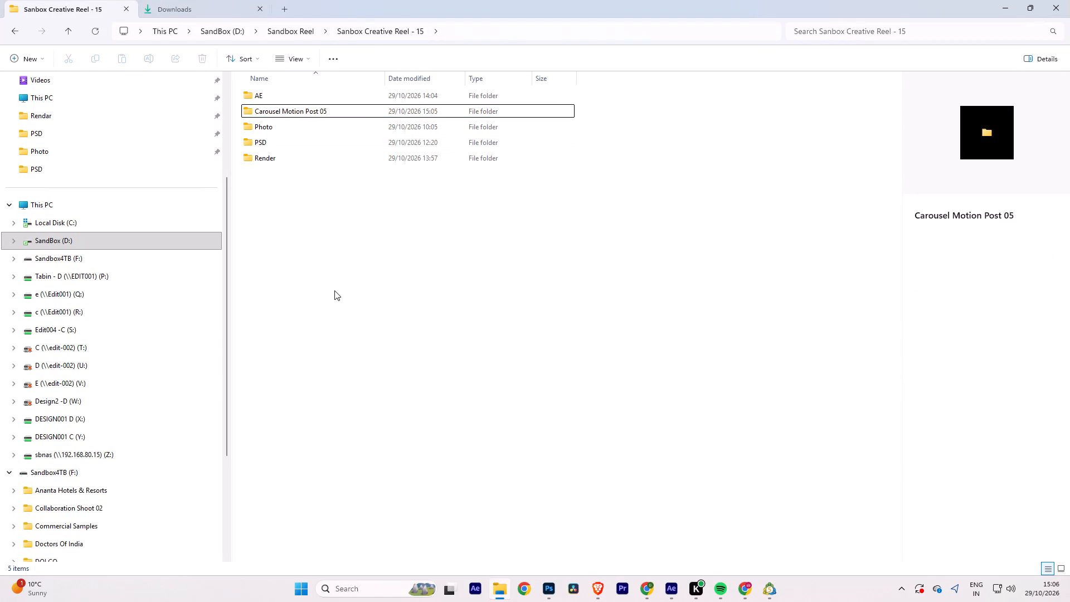
key(ctrl+shift+n)
key(ctrl+v)
key(BackSpace)
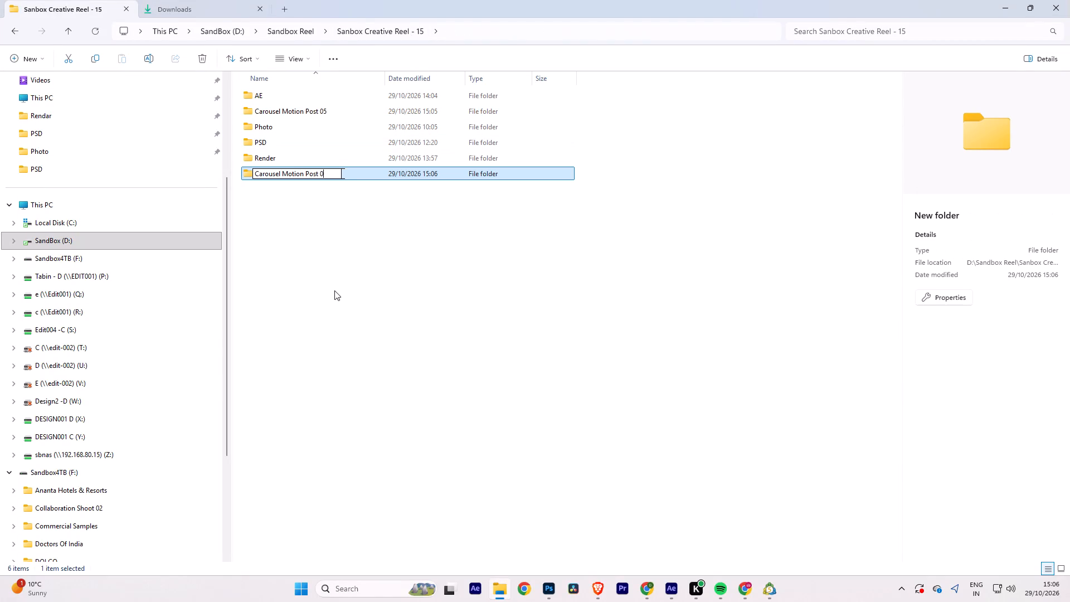
key(6)
key(Return)
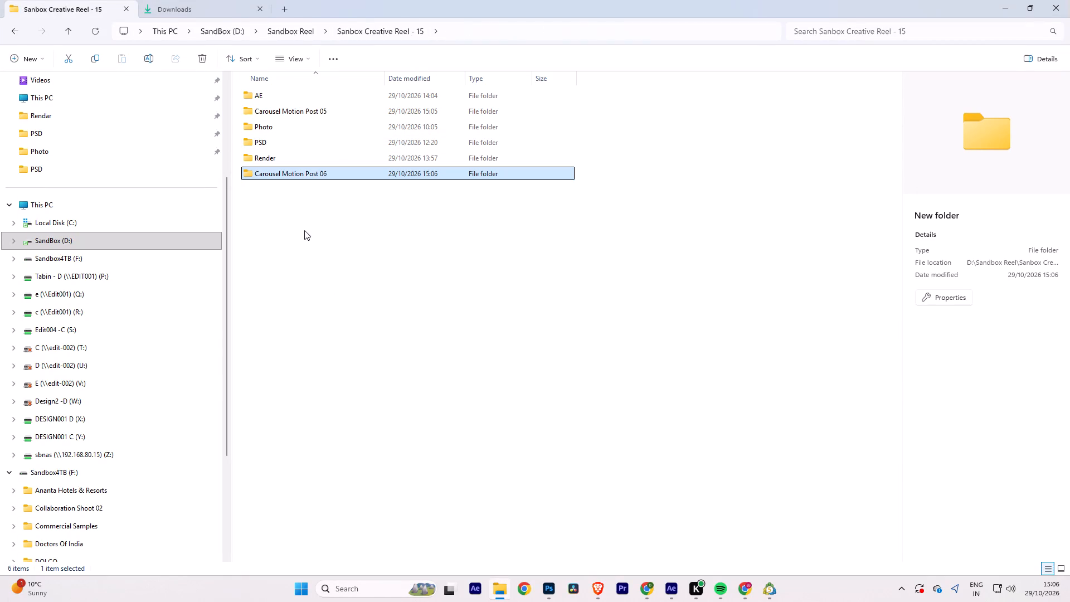
click(304, 230)
click(290, 220)
Create a folder named Raw Photos inside Carousel Motion Post 06 and open it.
double_click(328, 174)
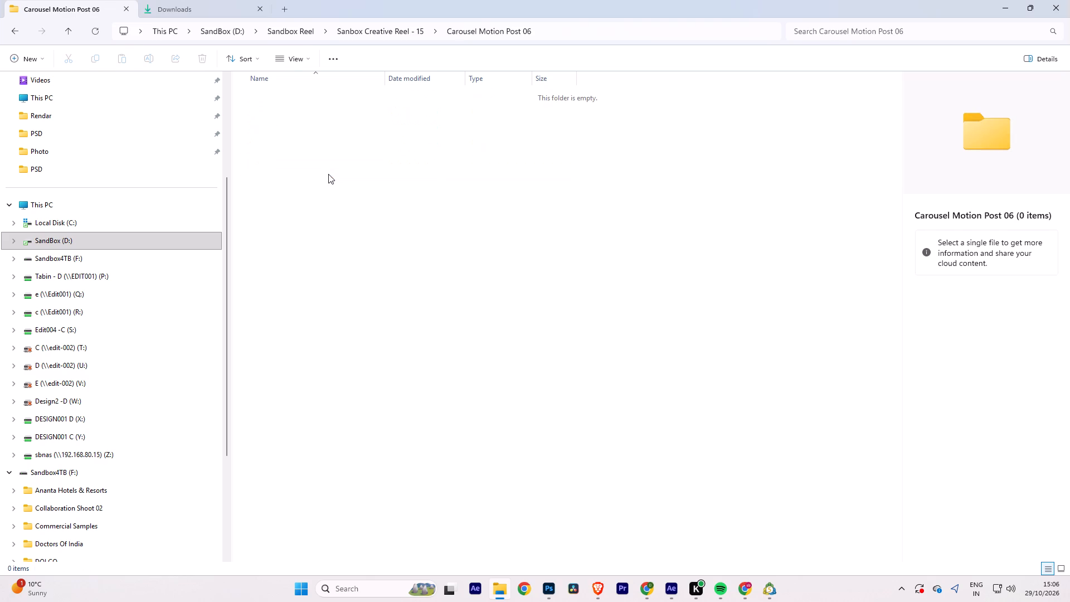
key(ctrl+shift+n)
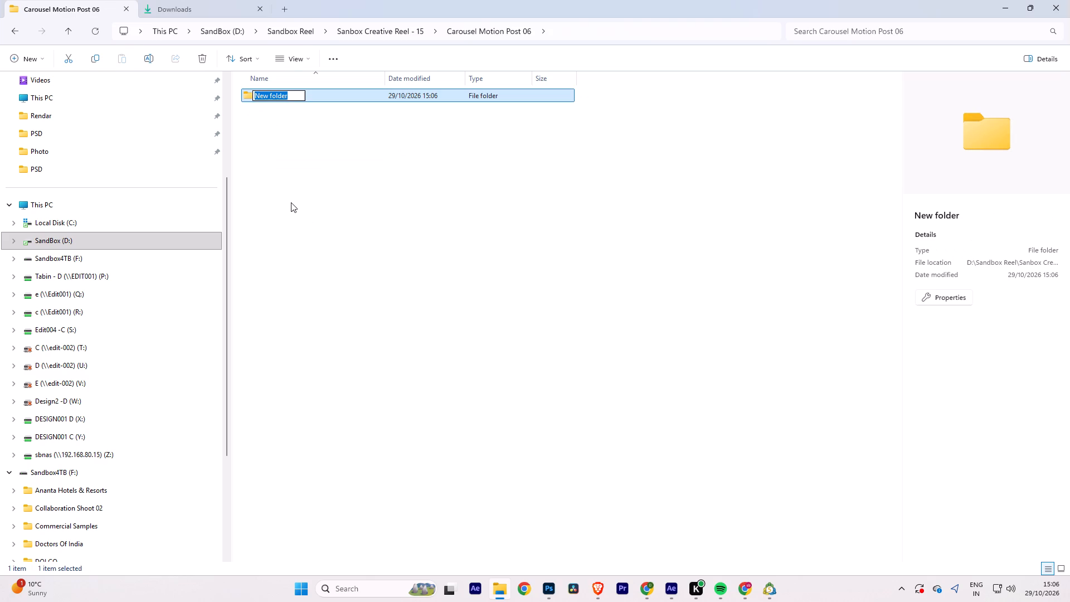
text(Raw Photos)
key(Return)
double_click(308, 94)
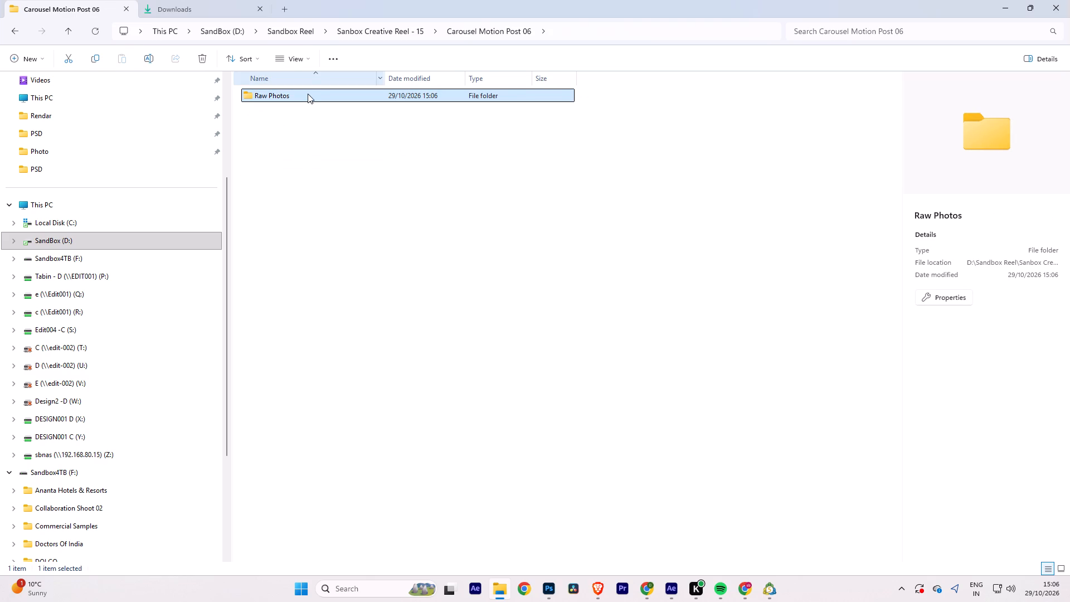
Refresh the Downloads folder and preview the bollywood 4 and bollwood 2 poster images.
click(211, 6)
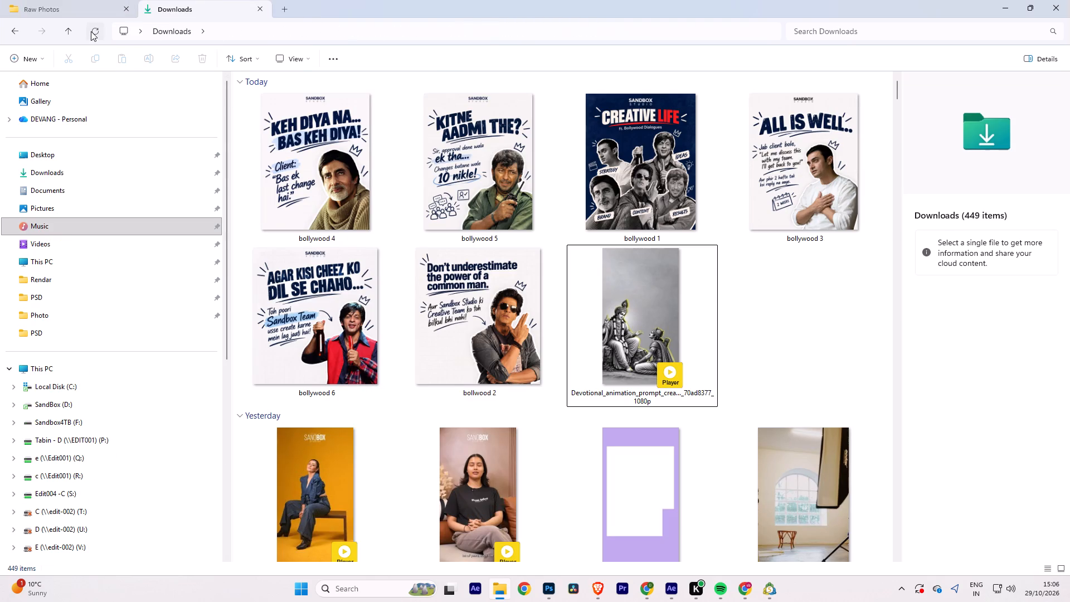
click(91, 31)
click(308, 151)
shift+click(485, 303)
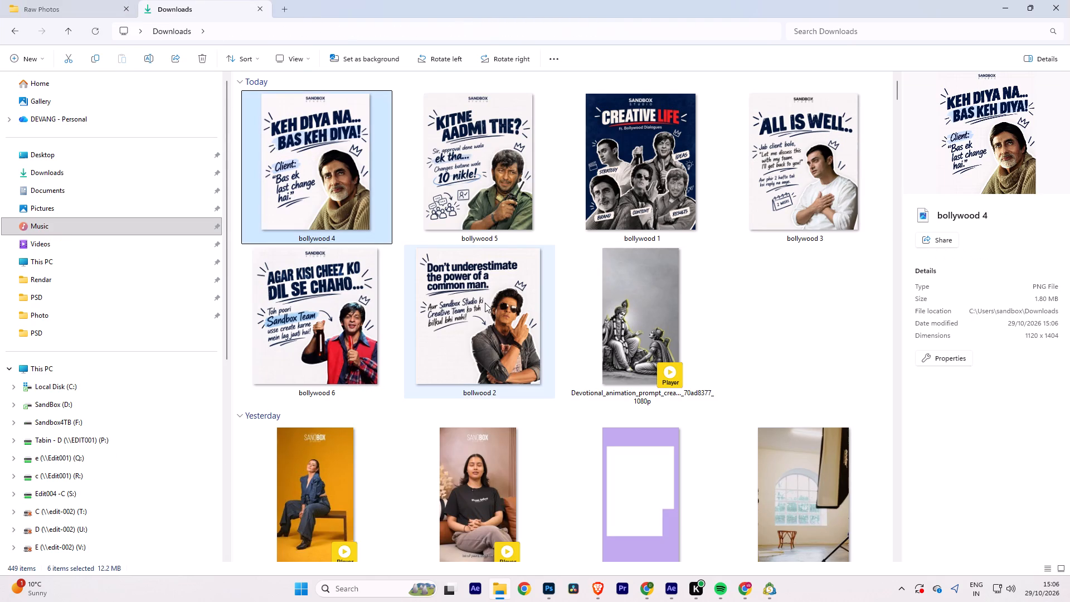
click(754, 314)
double_click(319, 139)
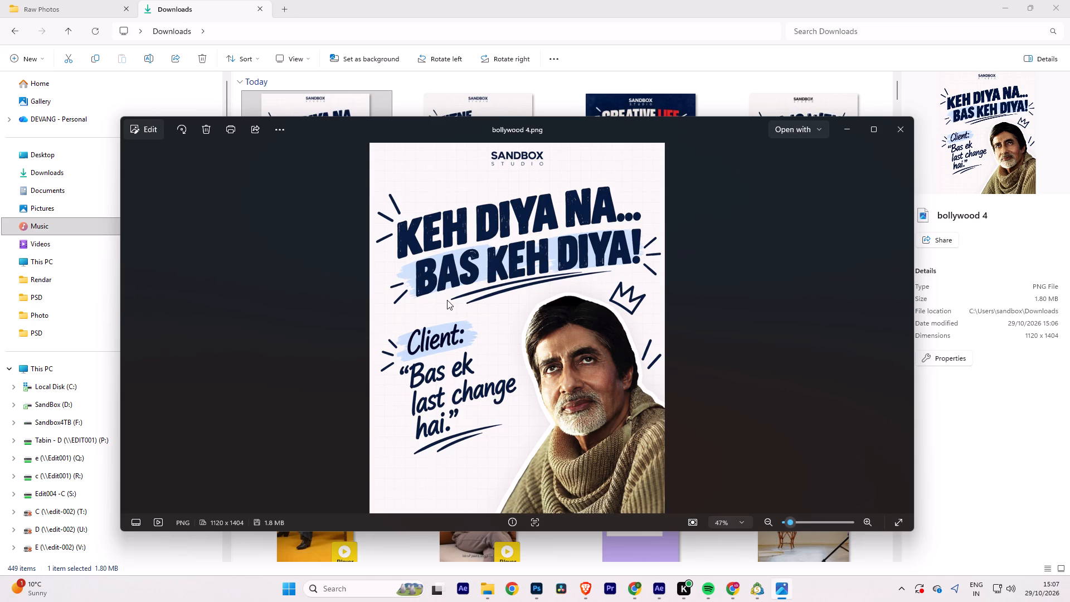
click(898, 133)
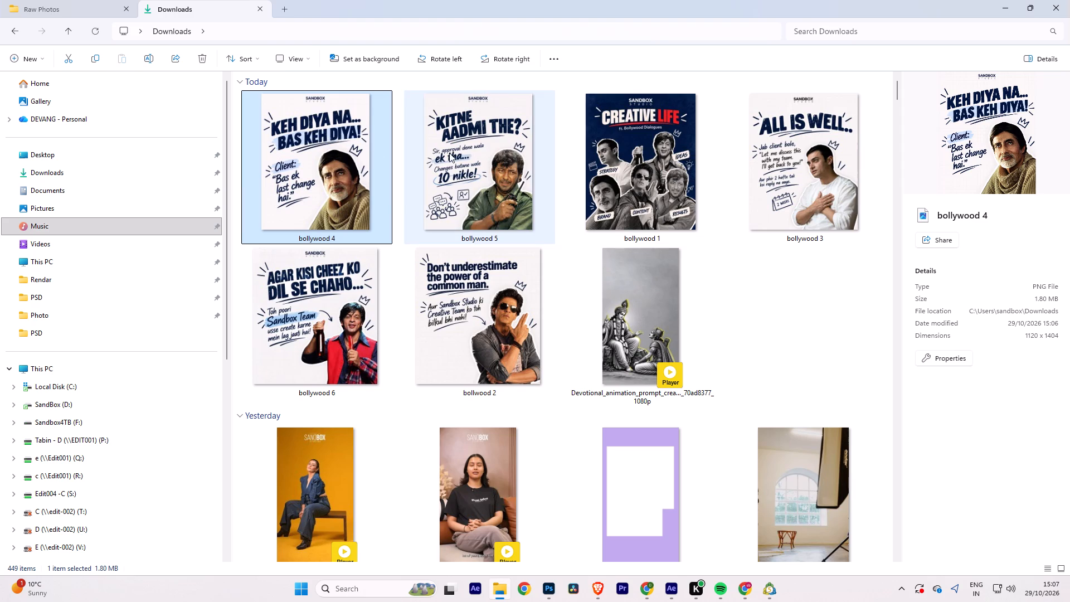
double_click(471, 302)
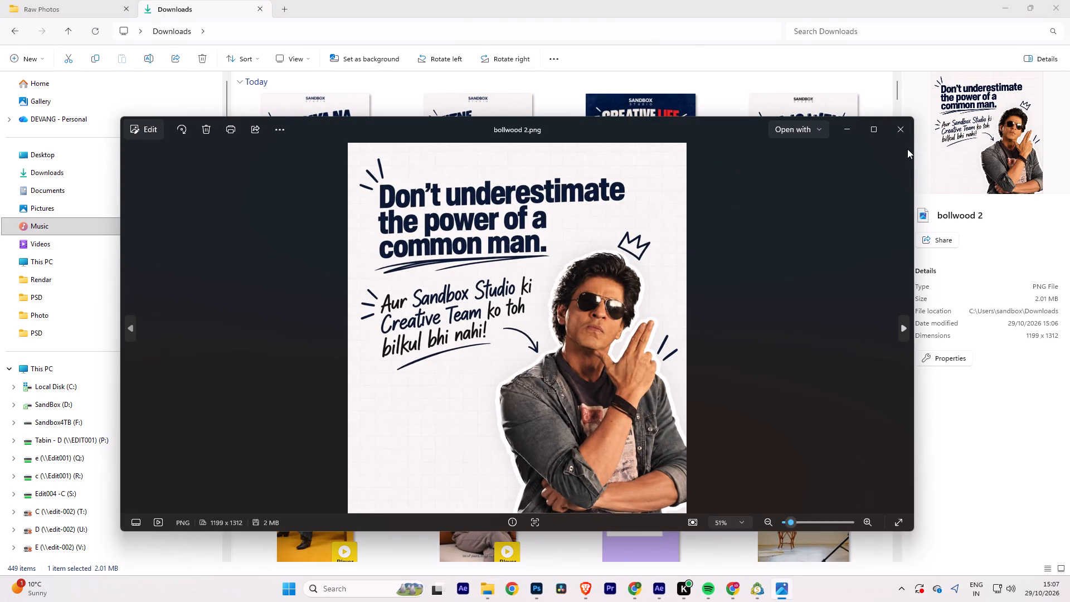
click(907, 128)
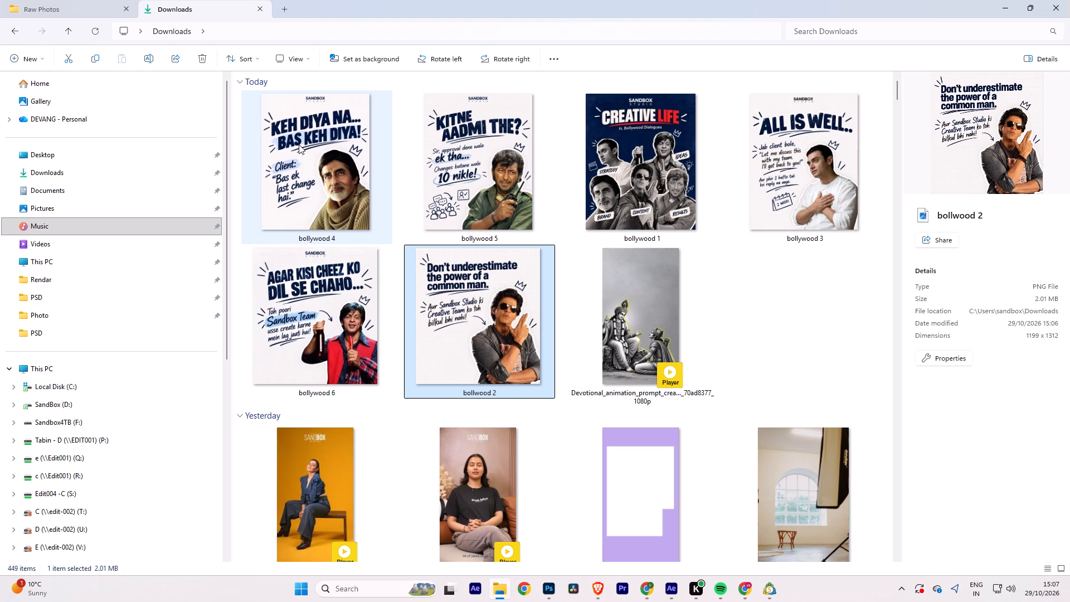
Move the six Bollywood poster images from Downloads into the Raw Photos folder of Carousel Motion Post 06.
shift+click(299, 144)
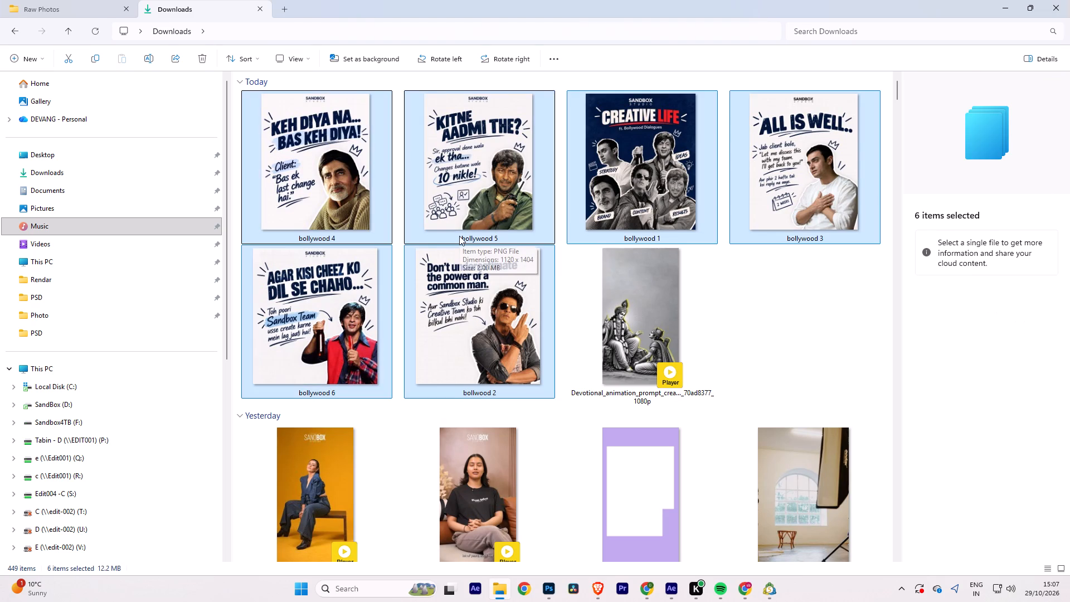
key(ctrl+x)
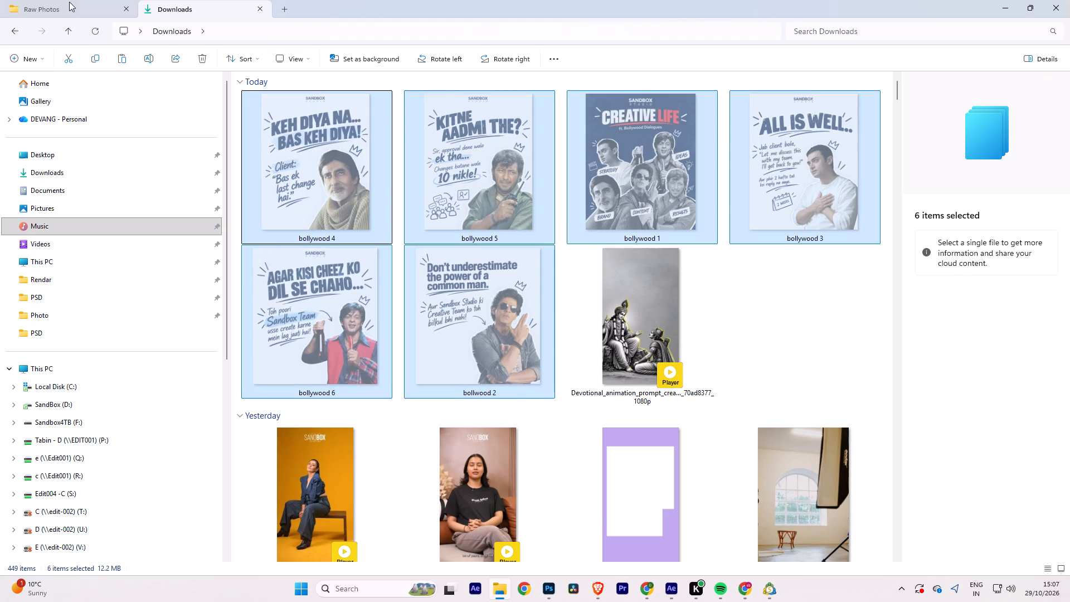
click(69, 2)
key(ctrl+v)
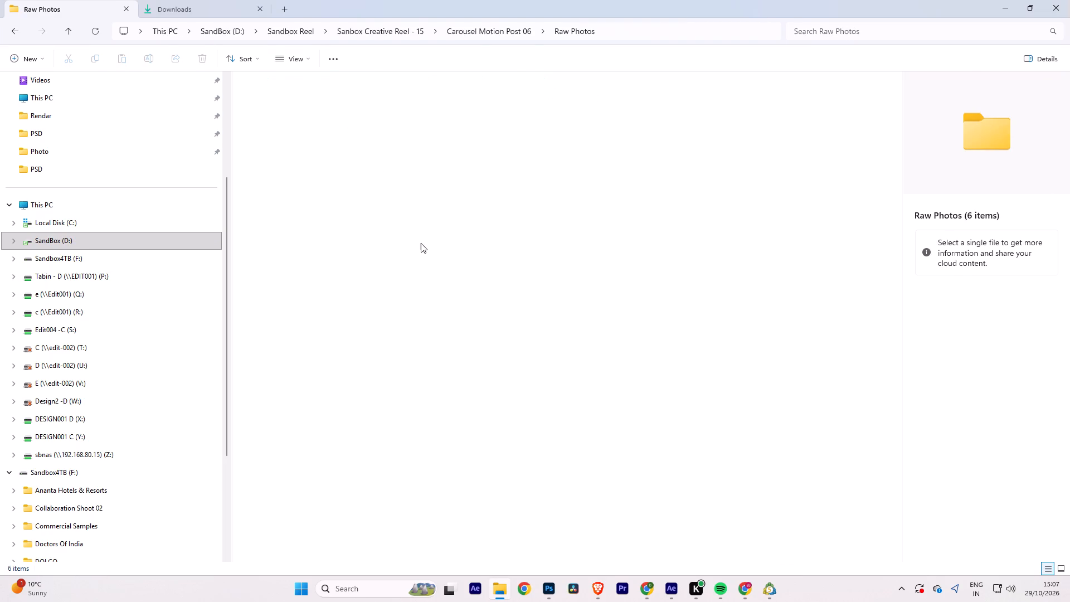
click(420, 242)
click(373, 231)
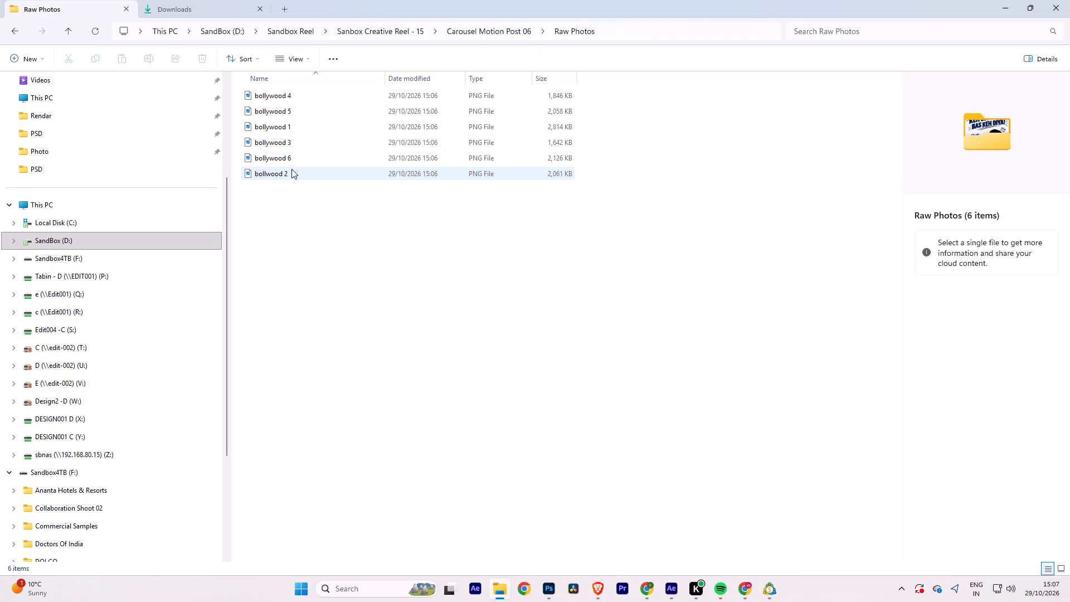
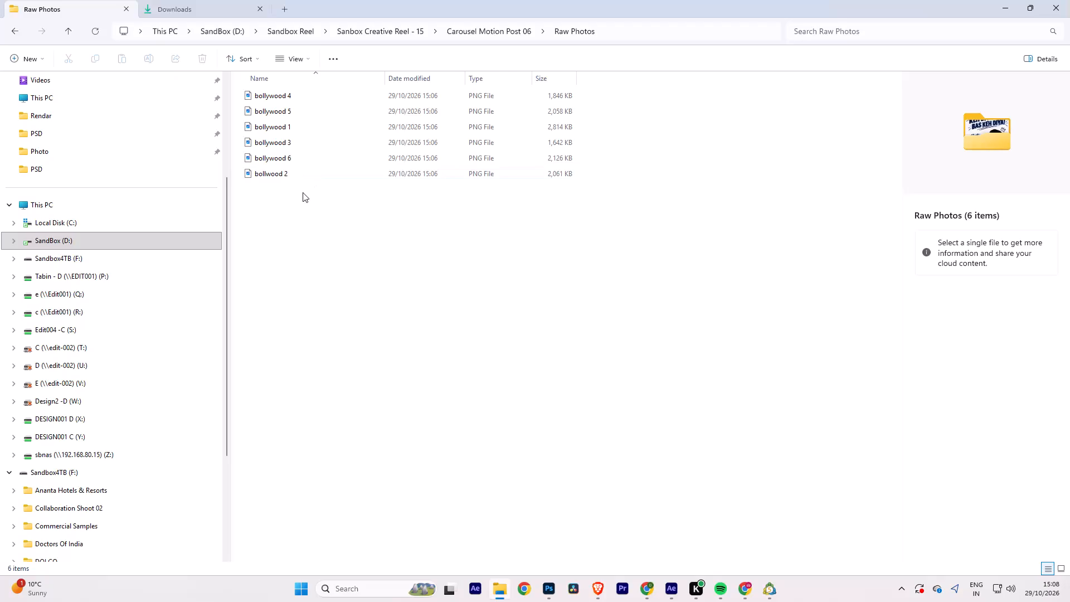
Refresh the Raw Photos folder of Carousel Motion Post 06.
click(96, 32)
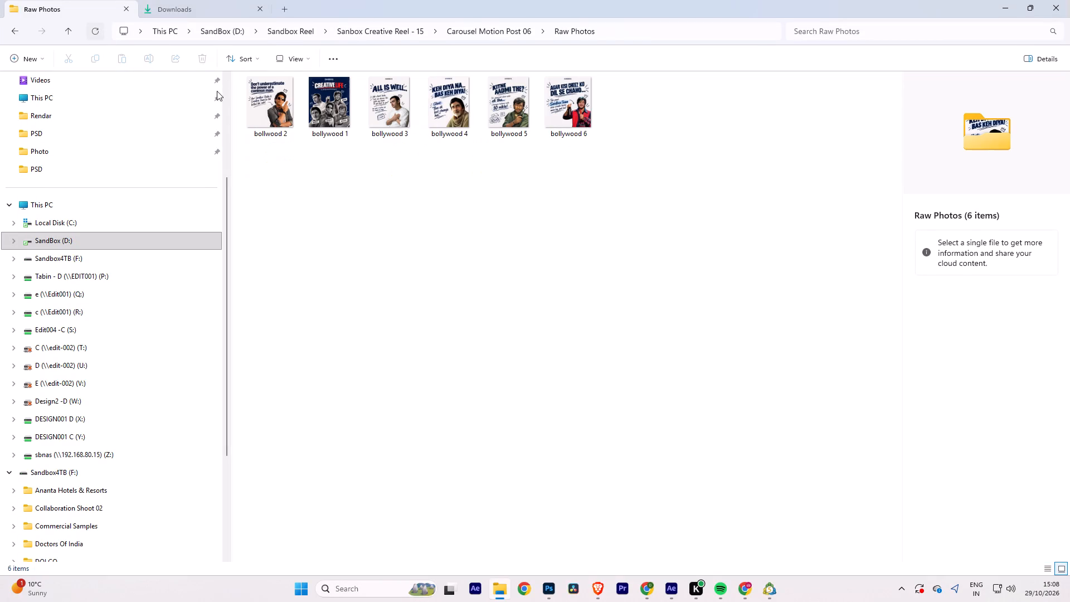
click(348, 212)
Switch to Photoshop and open the bollywood 1 image from the Raw Photos folder as its own document.
drag(329, 110, 329, 153)
key(alt+Tab)
key(alt+Tab)
key(alt+Tab)
key(alt+Tab)
key(alt+Tab)
key(alt+Tab)
key(alt+Tab)
key(alt+Tab)
key(alt+Tab)
key(alt+Tab)
key(alt+Tab)
key(alt+Tab)
key(alt+Tab)
key(alt+Tab)
key(alt+Tab)
key(alt+Tab)
key(alt+Tab)
key(alt+Tab)
key(alt+Tab)
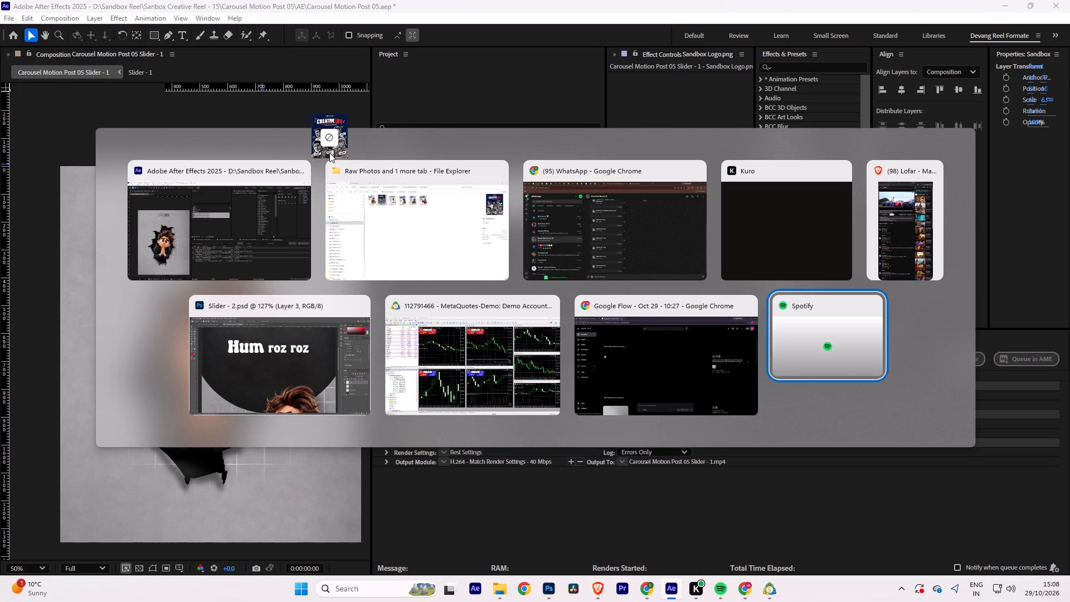
drag(329, 153, 517, 37)
key(alt+Tab)
key(alt+Tab)
key(alt+Tab)
key(alt+Tab)
key(alt+Tab)
key(alt+Tab)
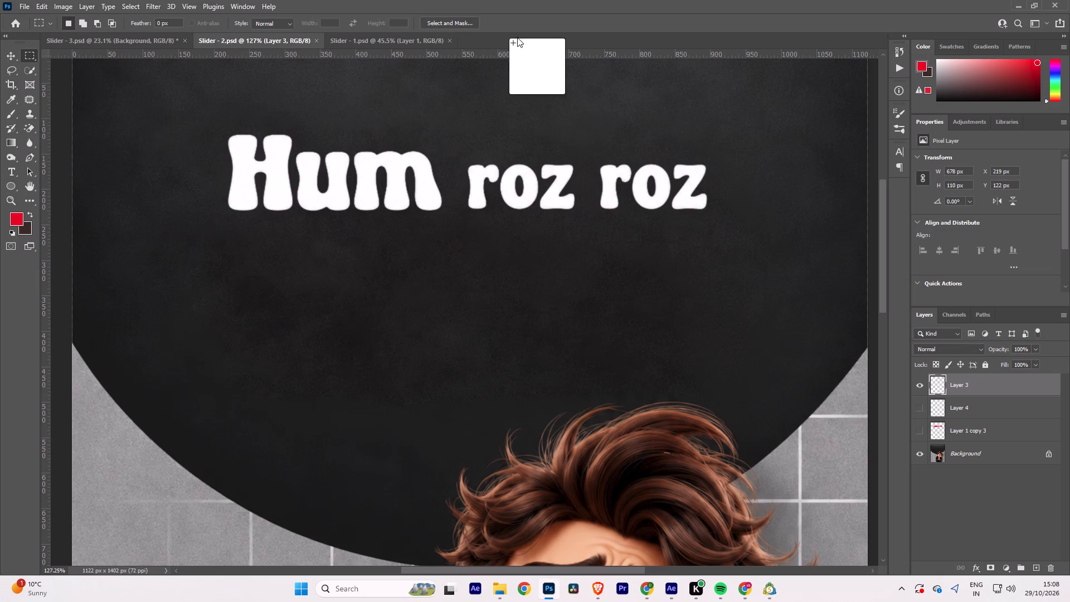
drag(517, 37, 518, 37)
Close the Slider - 1, Slider - 2 and Slider - 3 documents, saving the changes to Slider - 3.psd.
click(448, 41)
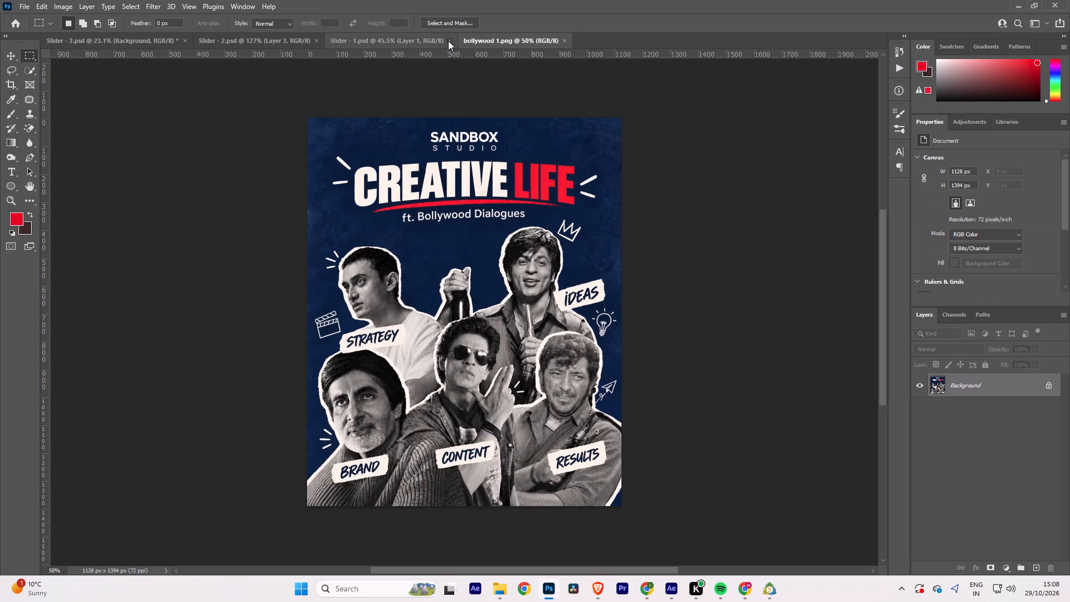
click(317, 40)
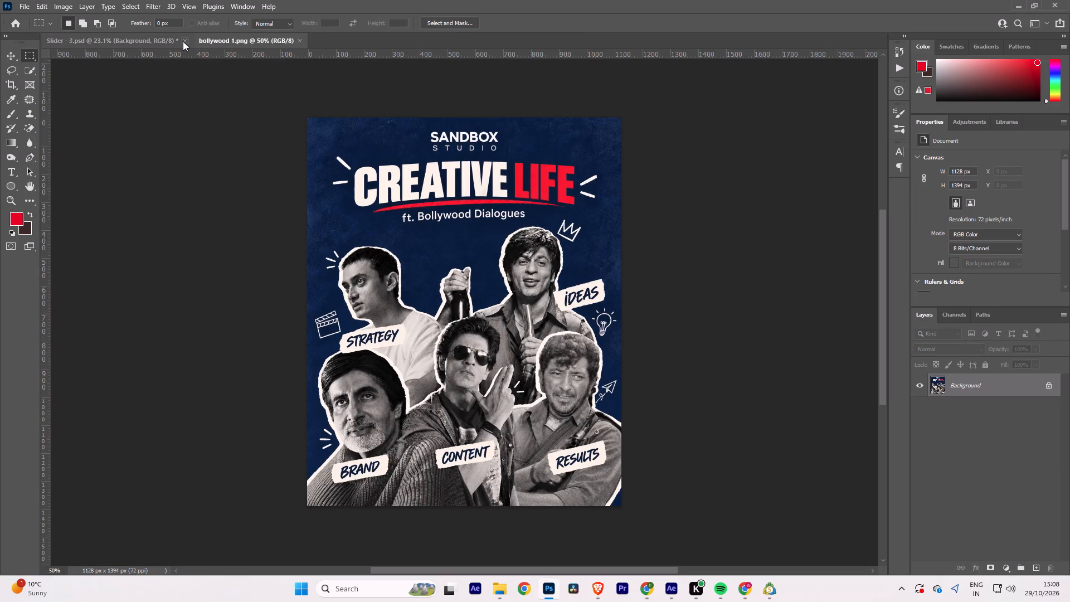
click(183, 41)
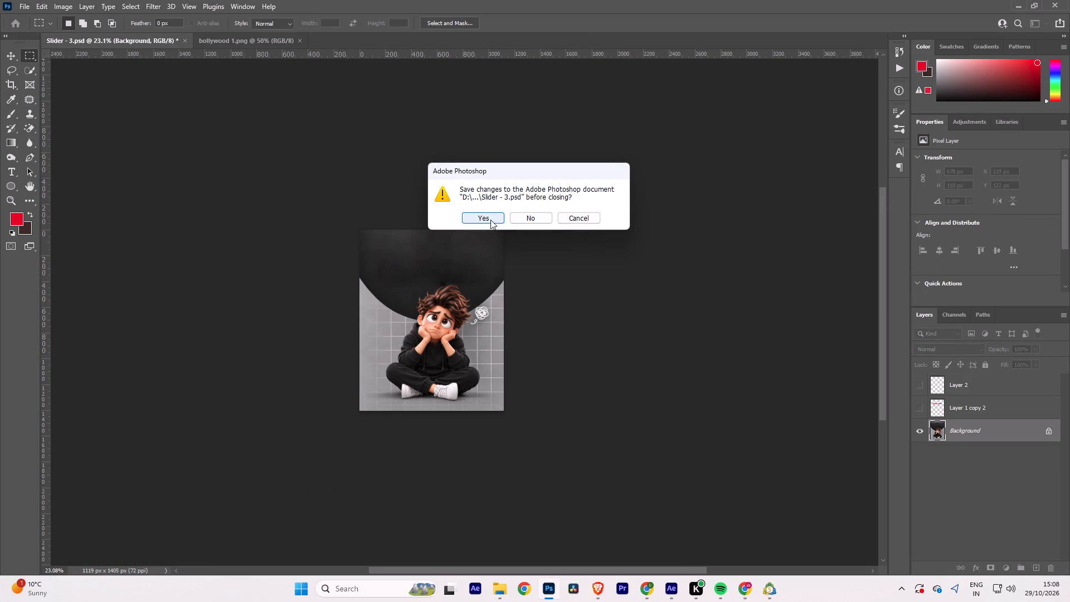
click(490, 220)
alt+scroll(541, 261, up, 1)
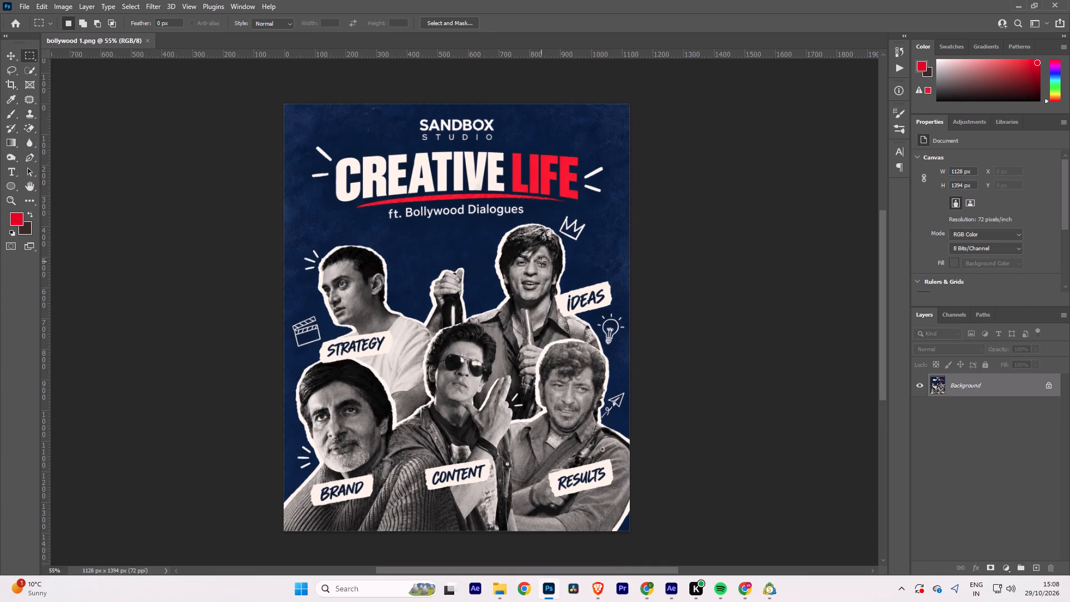
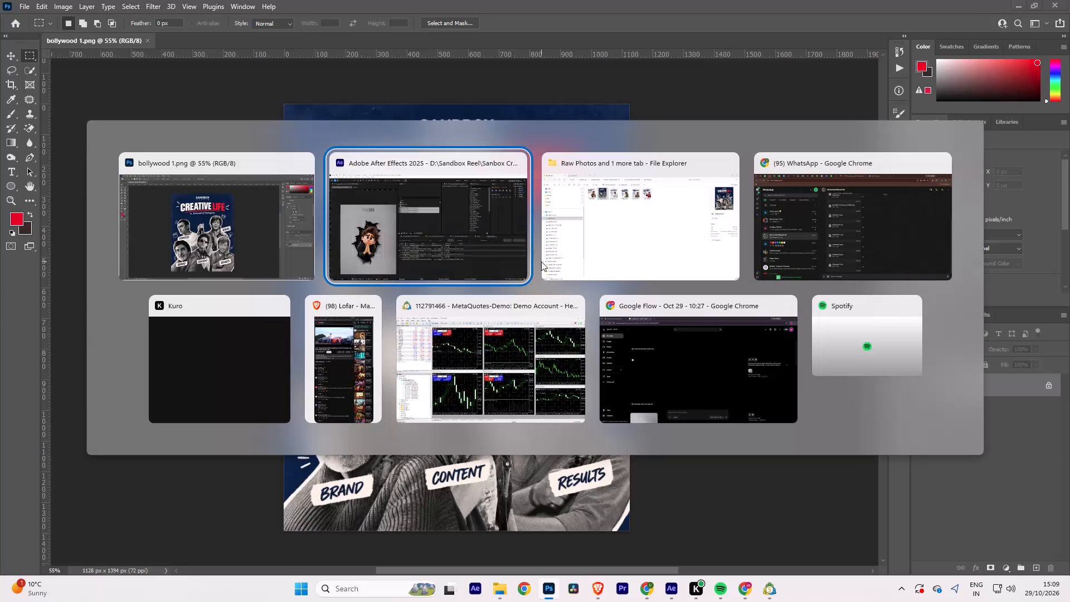
View the bollwood 2 poster from the Raw Photos folder in the image viewer, close it and return to Photoshop.
key(alt+Tab)
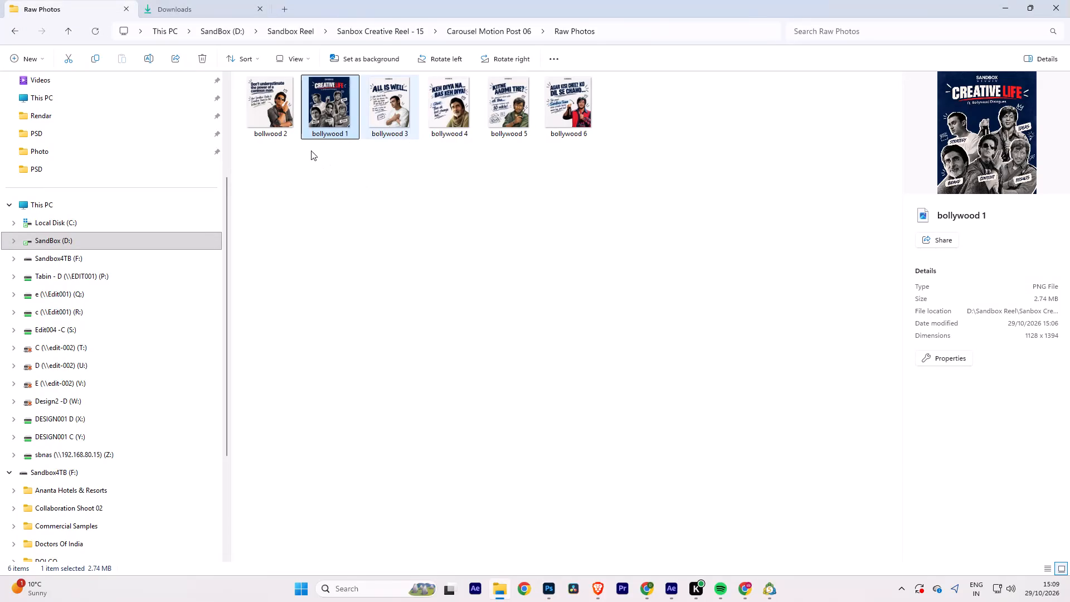
ctrl+scroll(297, 156, up, 20)
ctrl+scroll(297, 156, up, 4)
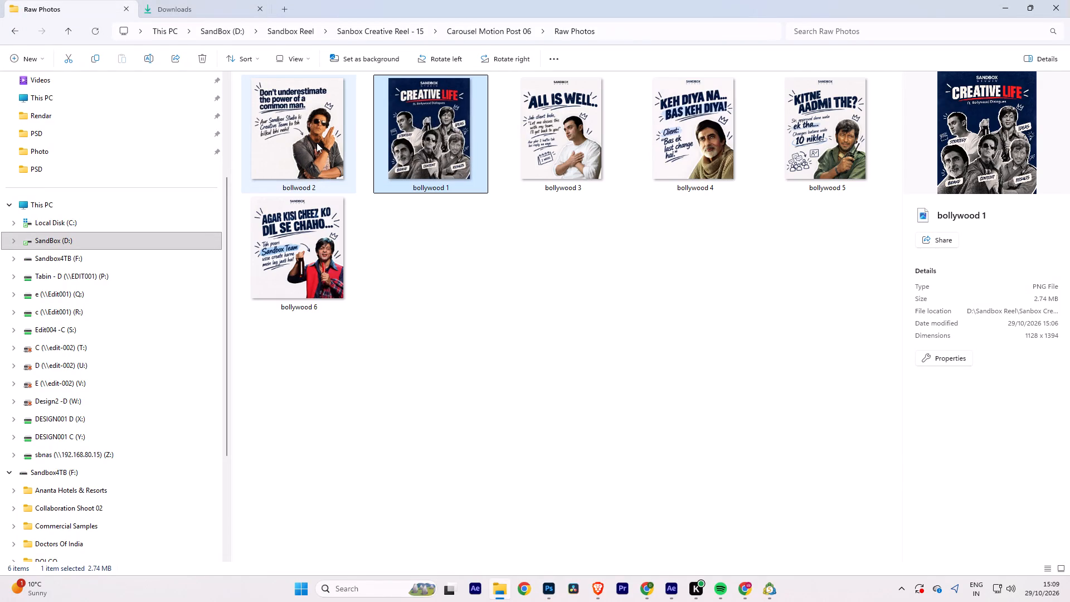
double_click(317, 143)
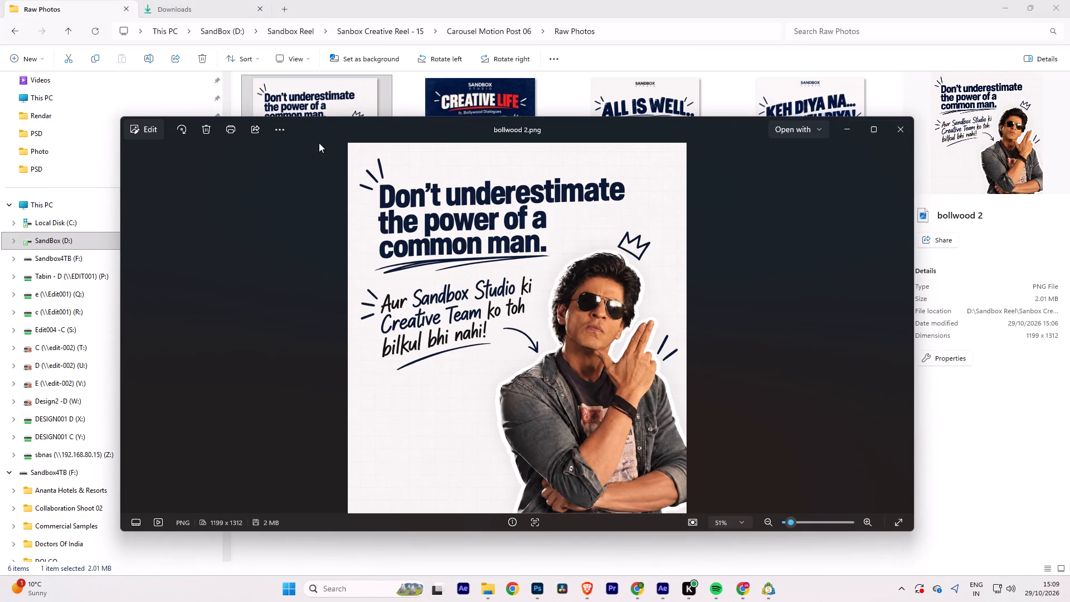
click(898, 132)
key(alt+Tab)
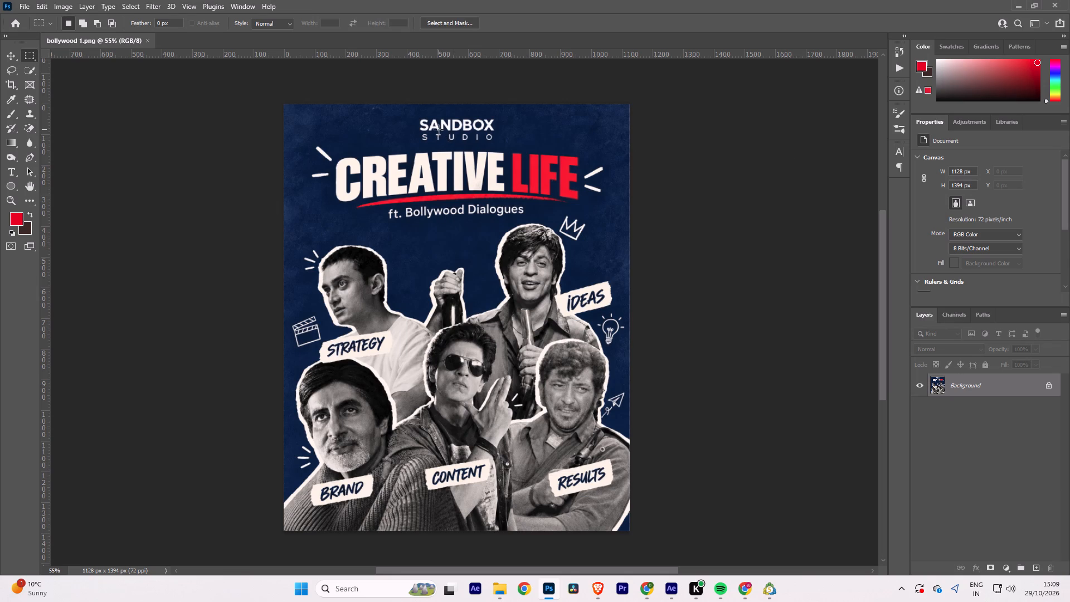
Remove the SANDBOX STUDIO logo above the CREATIVE LIFE headline with content-aware fill, including the leftover letter fragment.
alt+scroll(469, 116, up, 5)
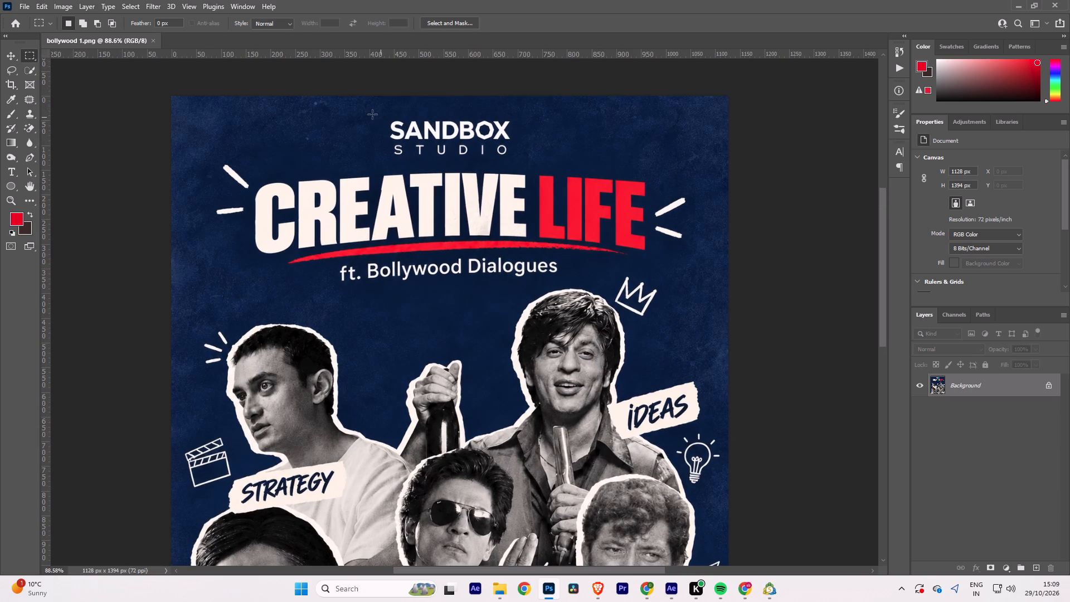
drag(371, 114, 526, 157)
key(shift+BackSpace)
key(Return)
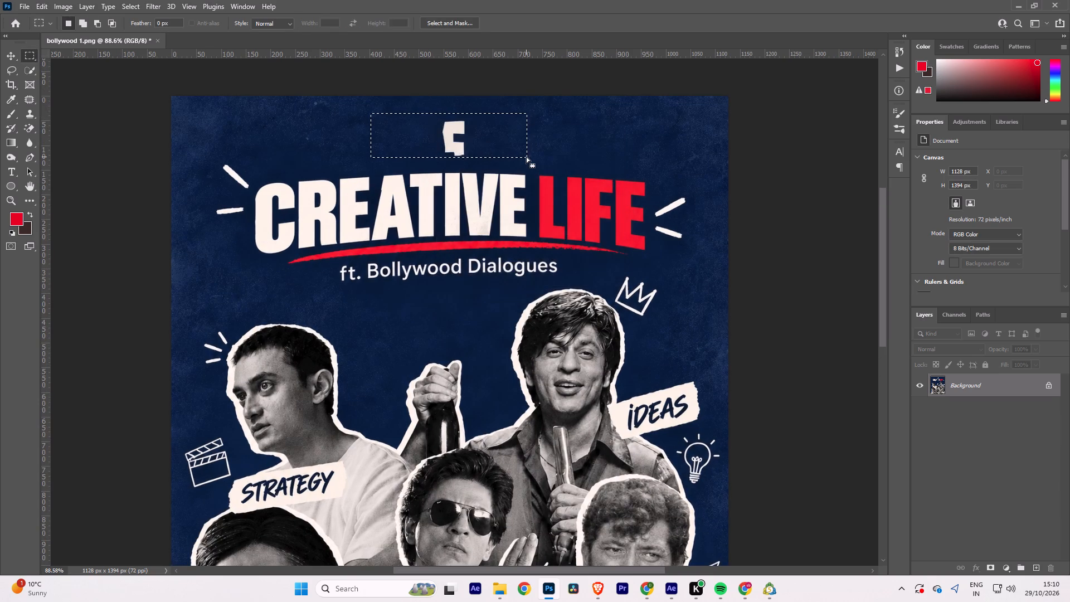
key(ctrl+d)
drag(422, 113, 479, 155)
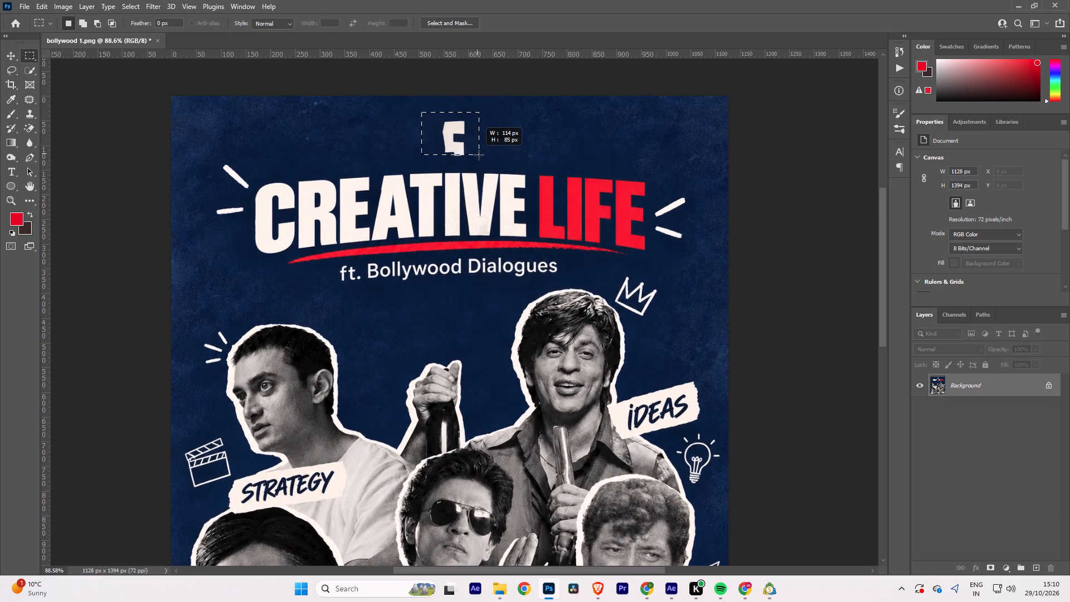
drag(479, 155, 480, 158)
key(shift+BackSpace)
key(Return)
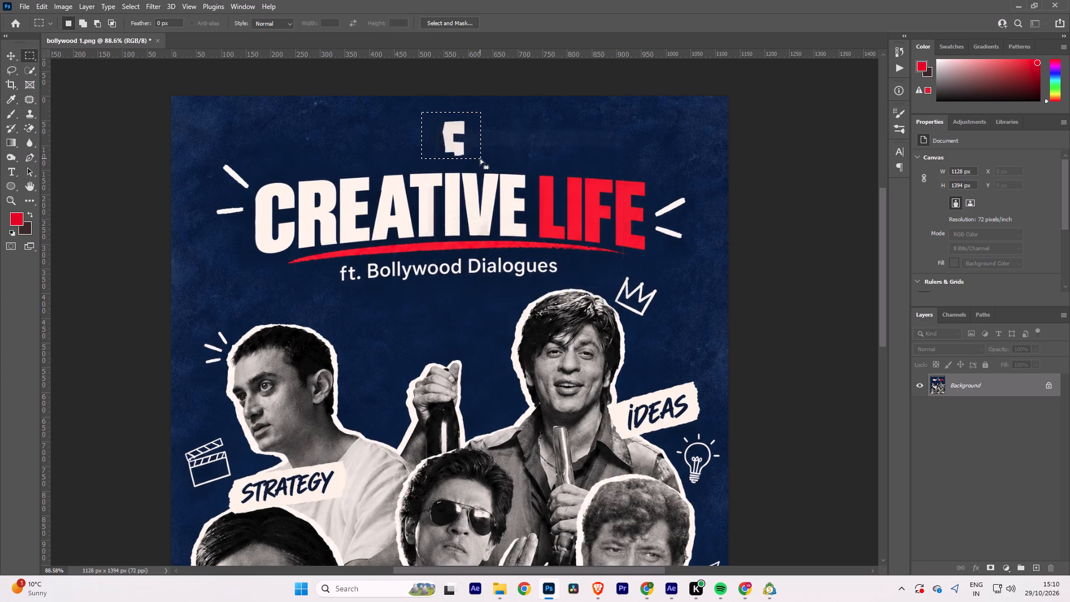
key(ctrl+d)
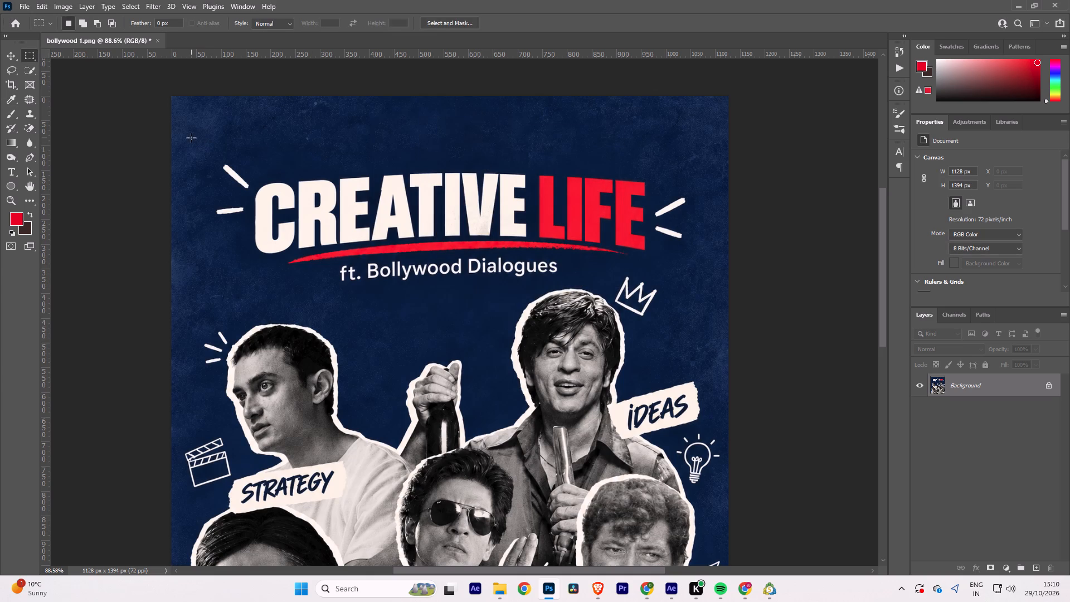
Lasso the CREATIVE LIFE headline with its accent strokes and subtitle, copy it to a new layer and hide the Background.
click(11, 71)
drag(237, 280, 479, 300)
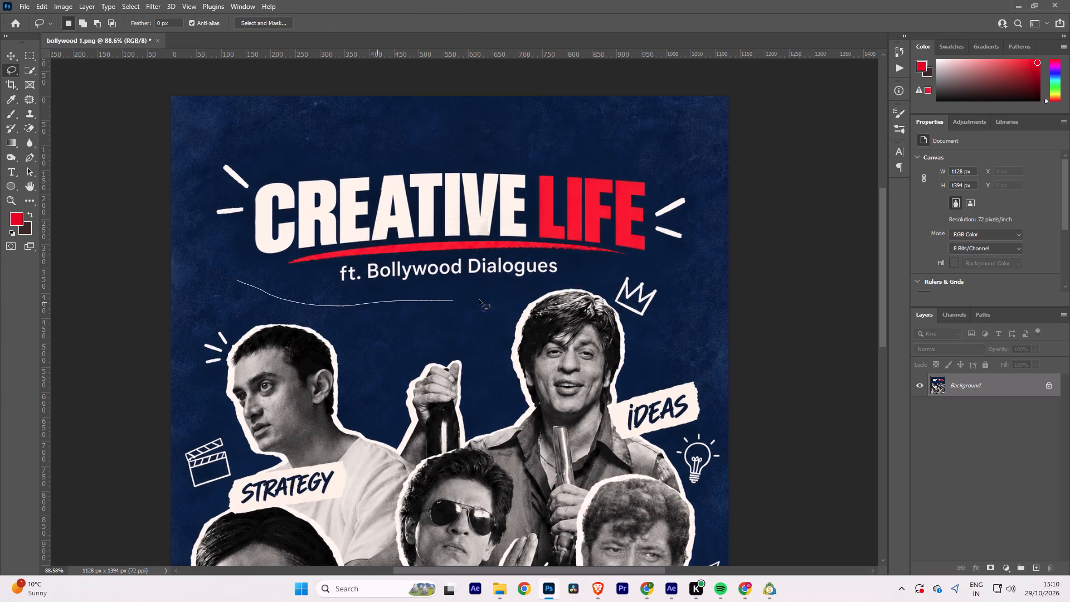
drag(479, 300, 232, 142)
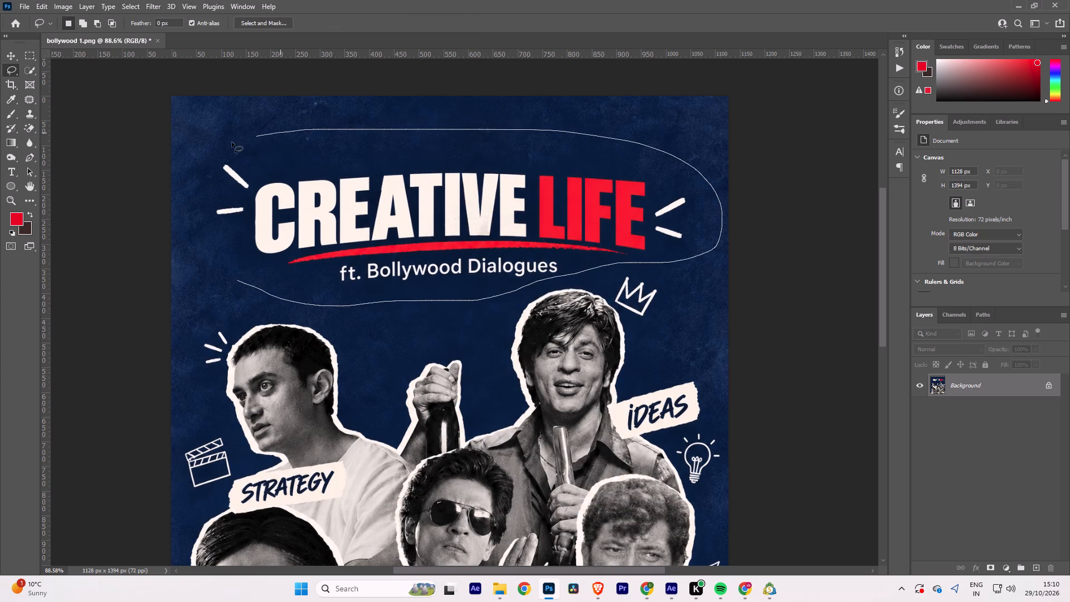
drag(232, 142, 252, 283)
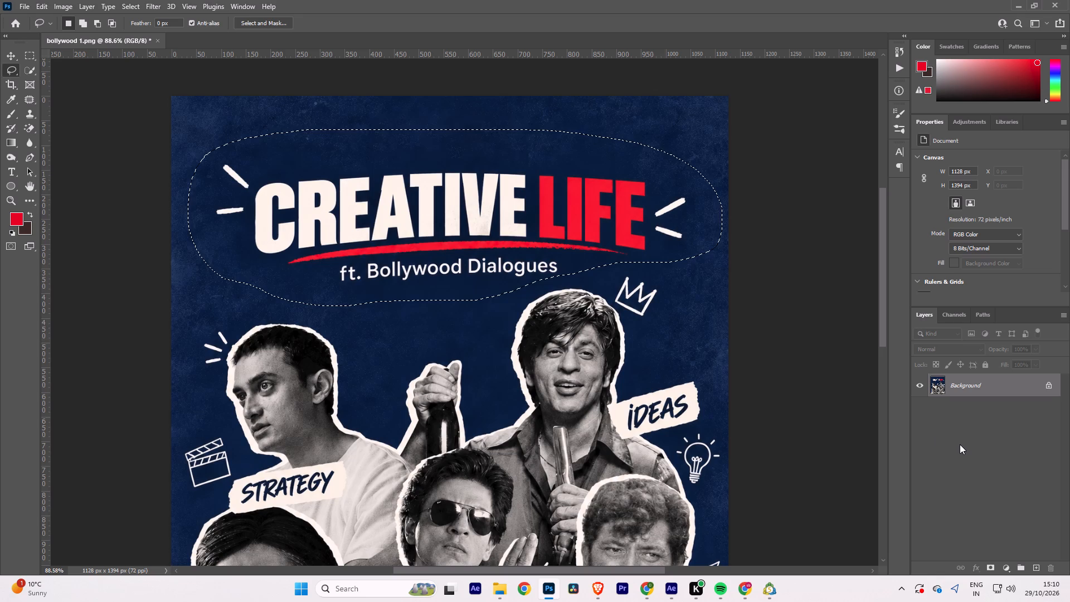
key(ctrl+j)
click(922, 407)
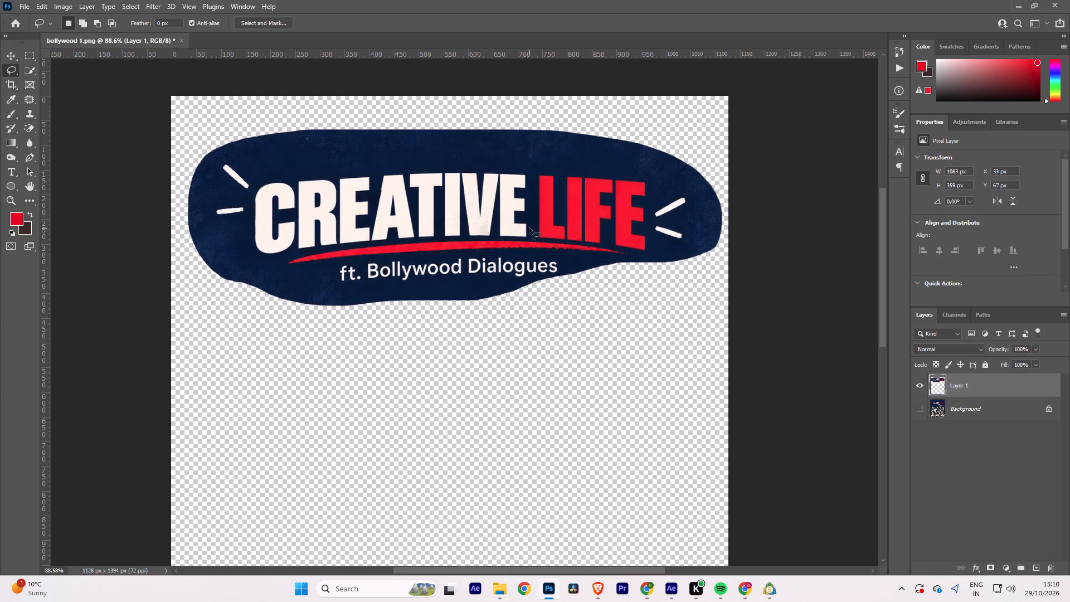
Select the headline layer's off-white lettering and strokes with Color Range, feather by 0.5 pixels, copy to a new layer and hide that layer.
click(134, 2)
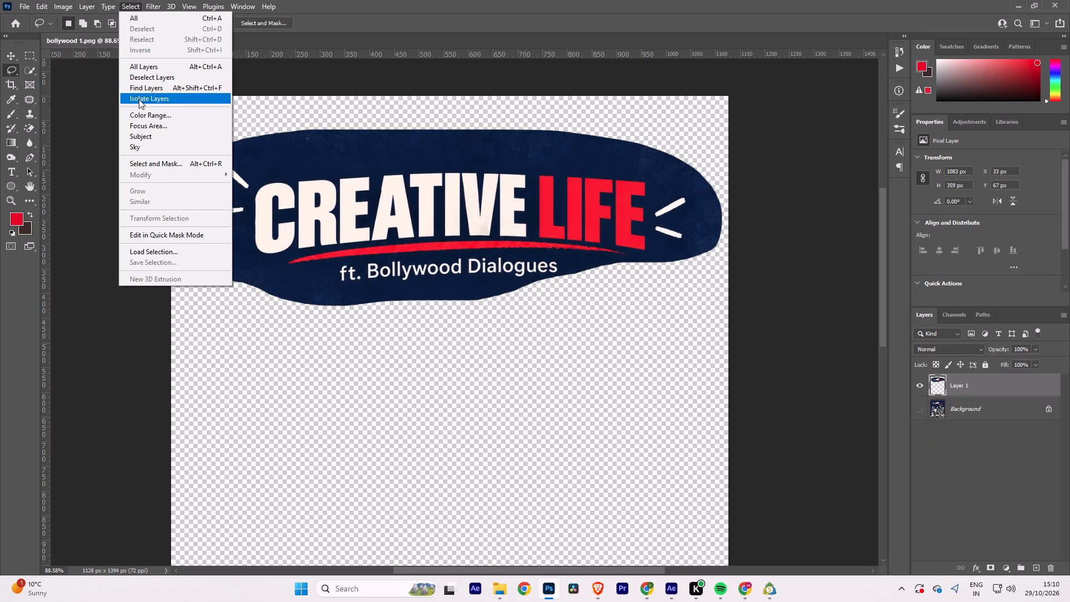
click(146, 111)
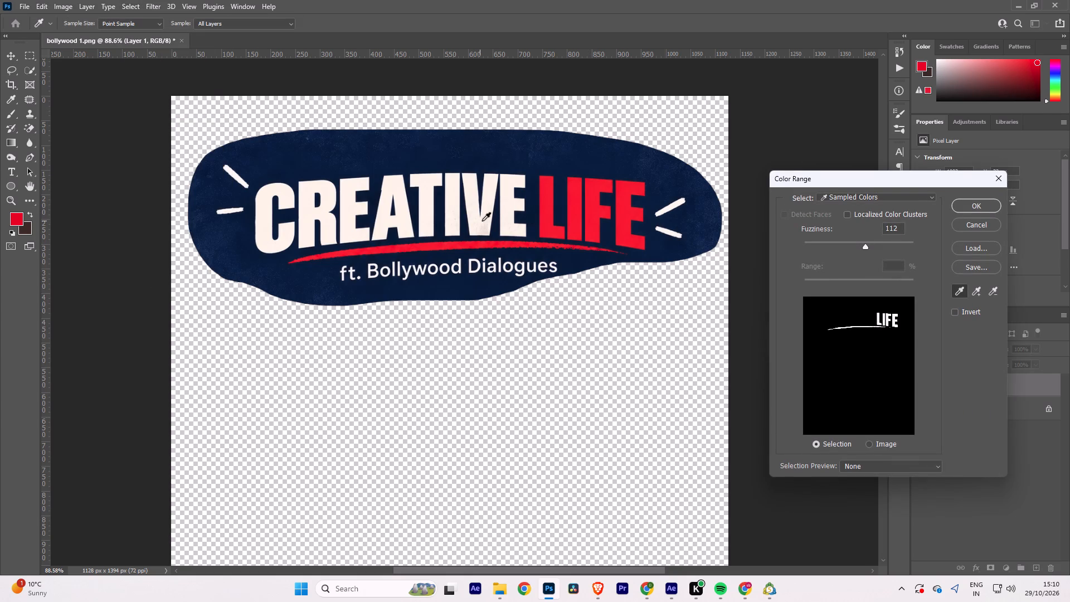
click(482, 221)
click(544, 219)
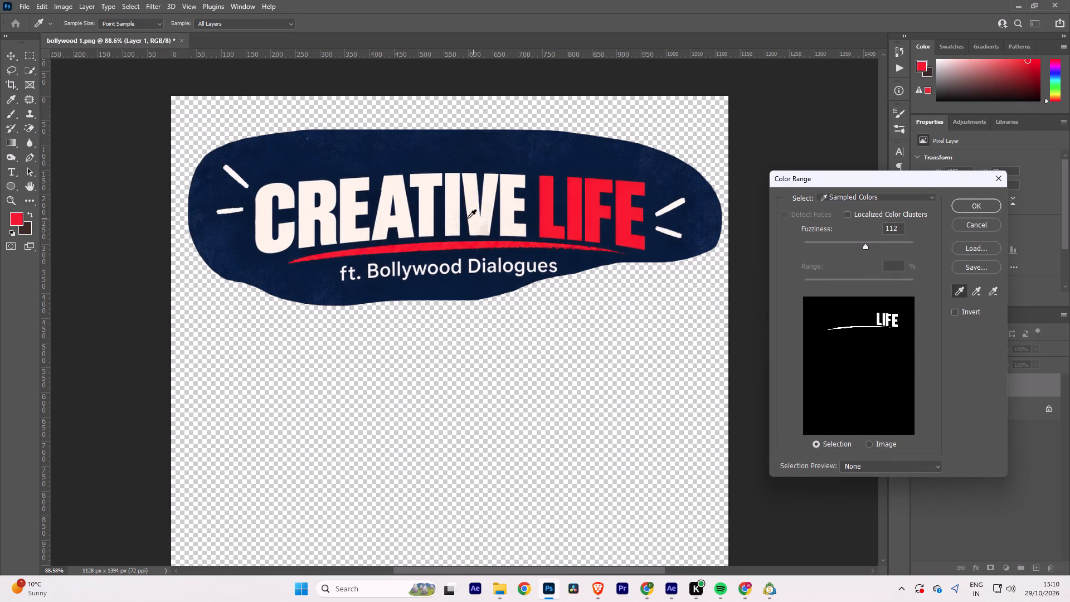
click(469, 216)
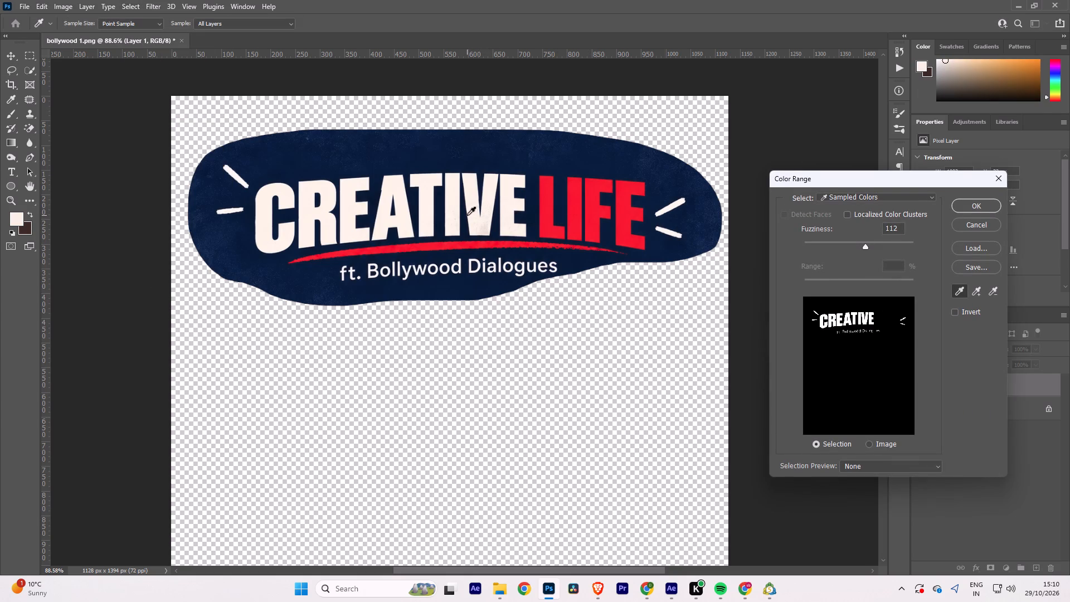
click(979, 205)
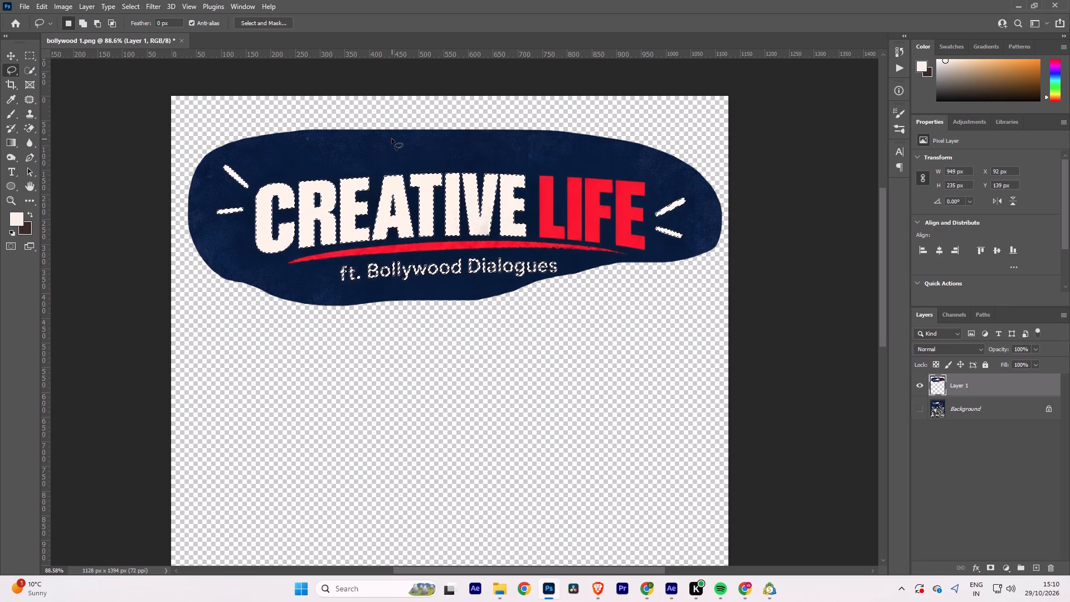
key(w)
right_click(393, 185)
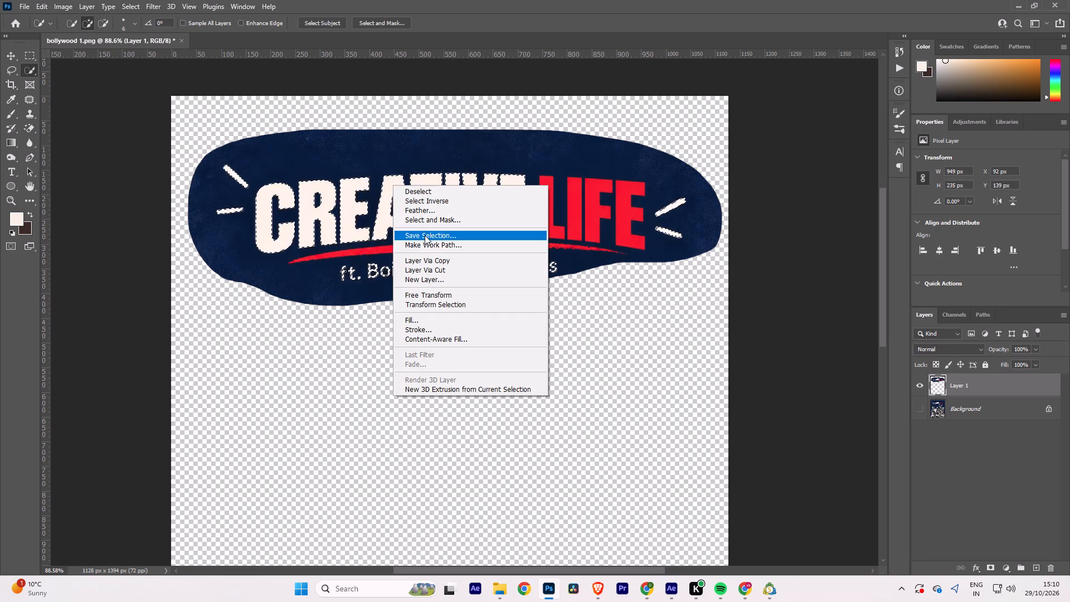
click(427, 212)
click(592, 182)
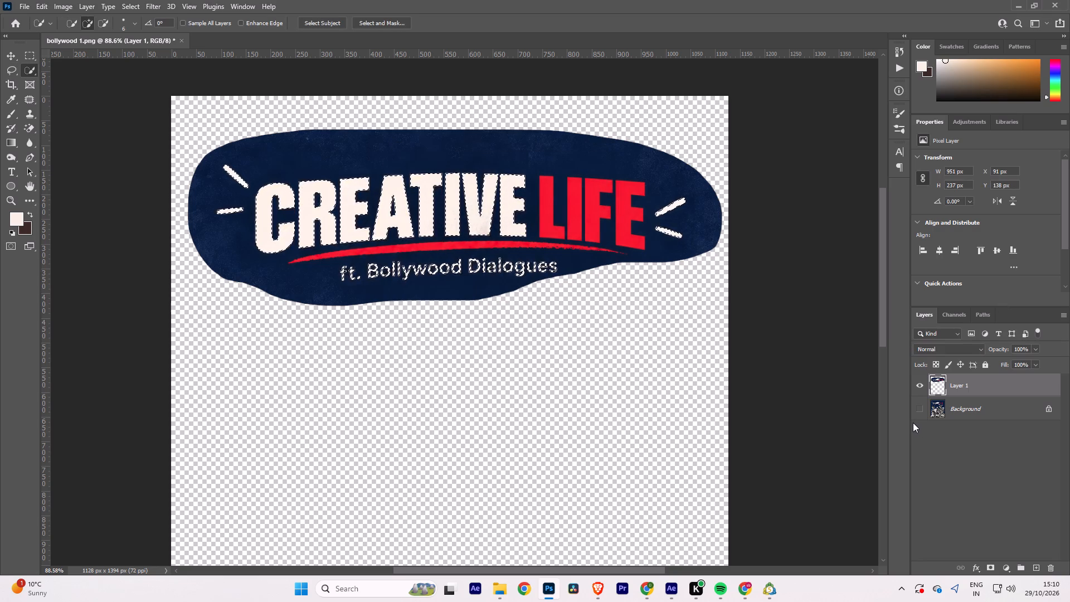
key(ctrl+j)
click(921, 385)
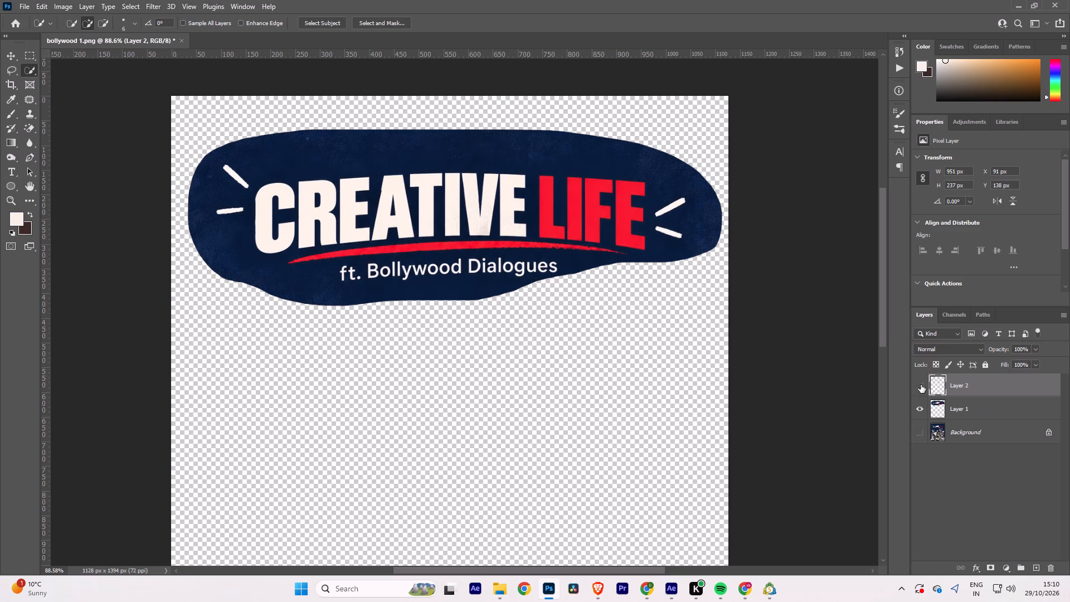
Select the red LIFE lettering and underline on Layer 1 with Color Range, feather by 0.5 pixels and copy to a new layer.
click(933, 407)
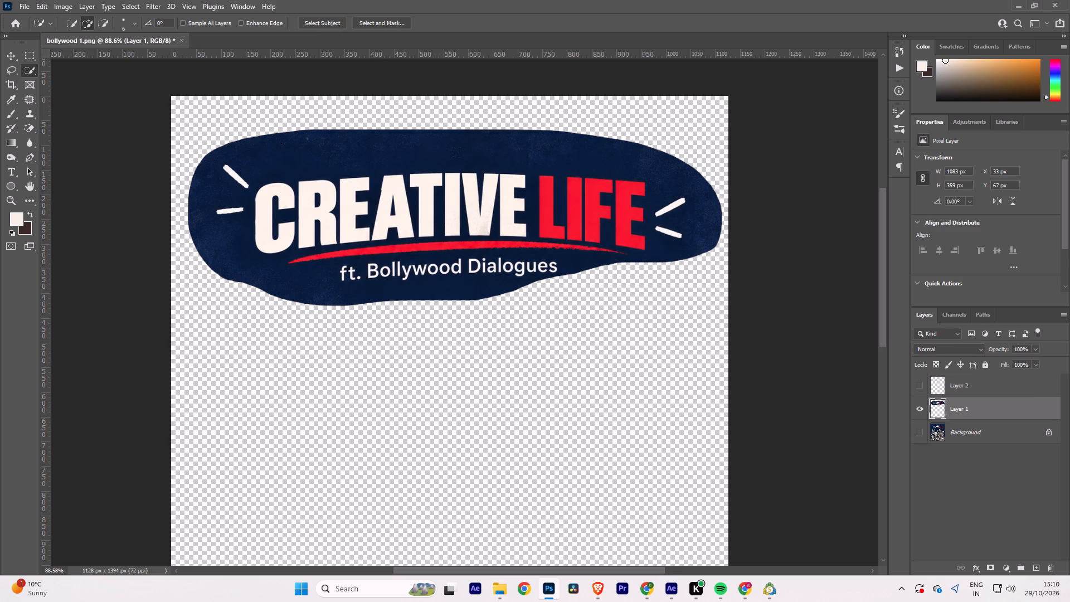
click(122, 6)
click(154, 115)
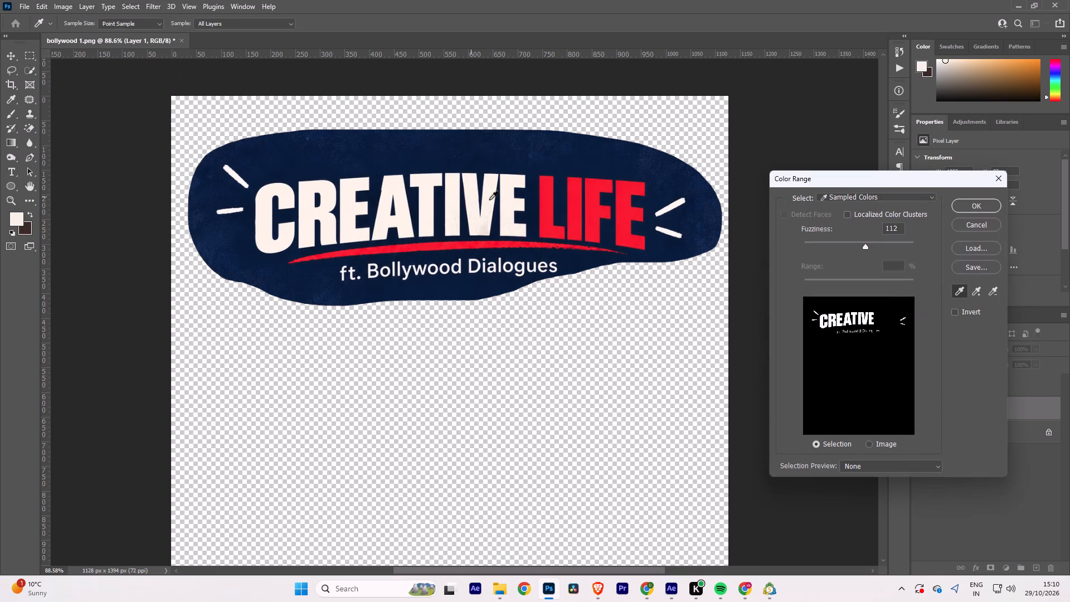
click(547, 220)
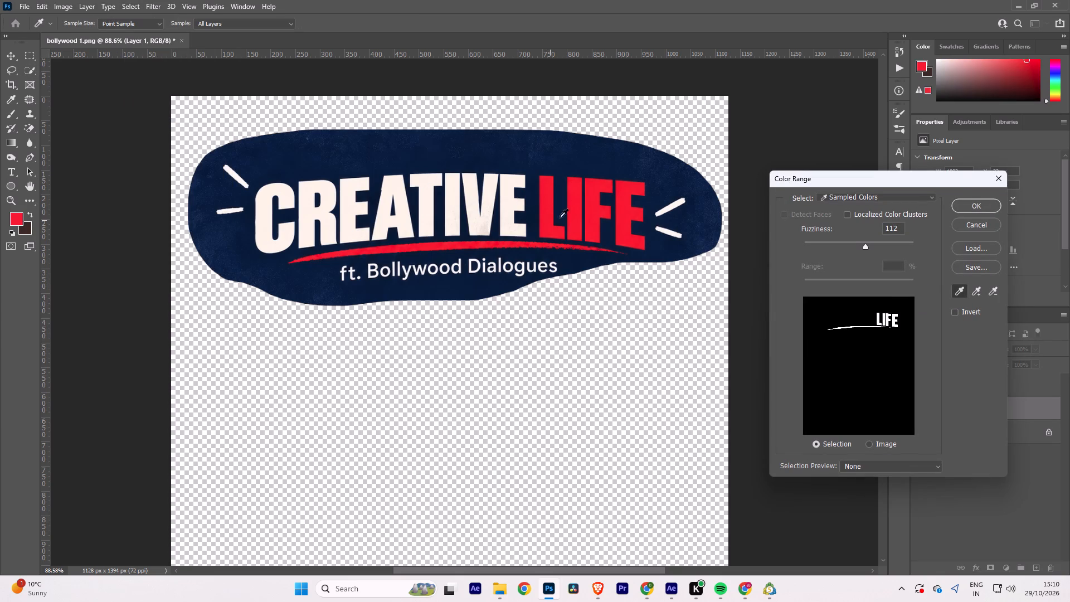
click(976, 208)
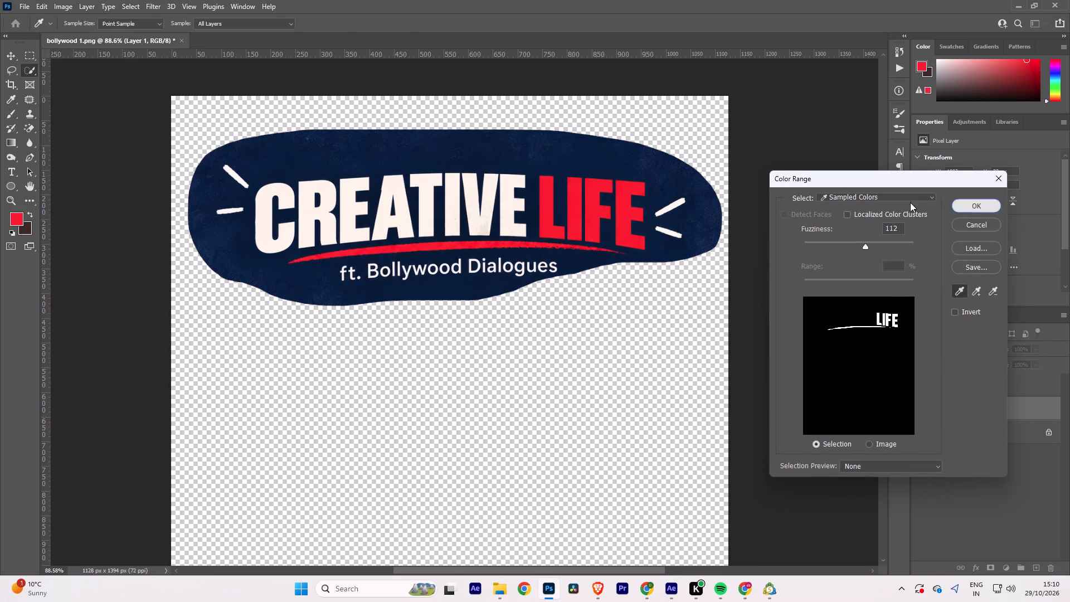
key(w)
right_click(575, 224)
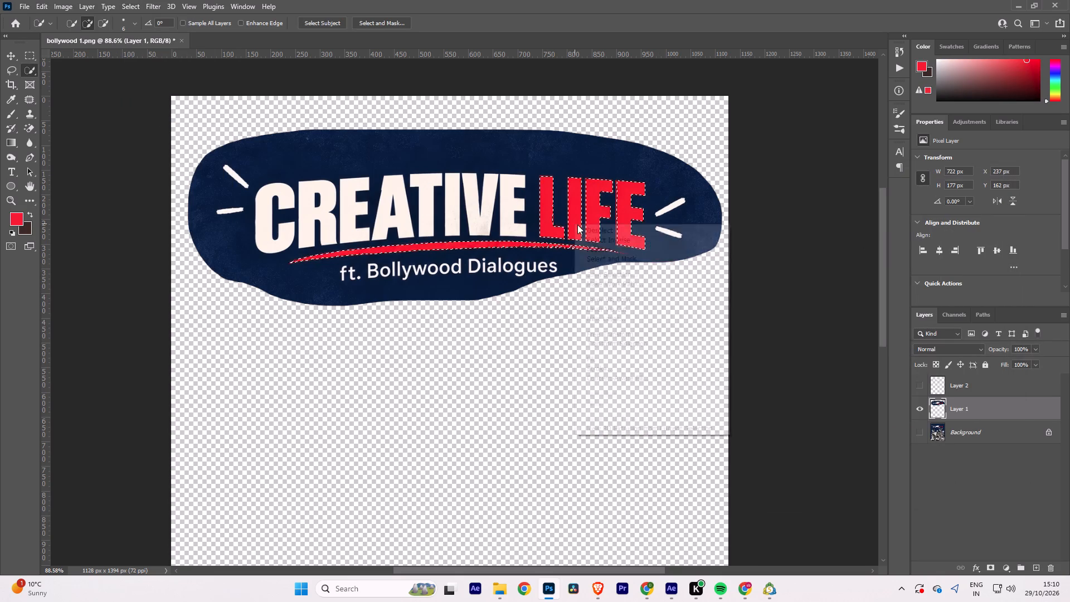
click(614, 247)
click(583, 182)
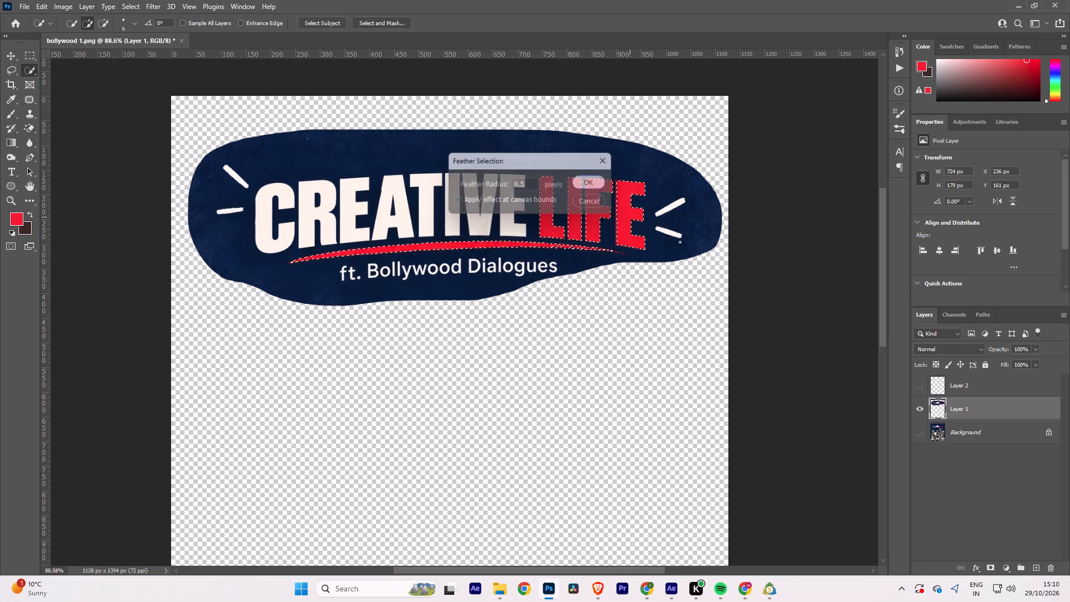
key(ctrl+j)
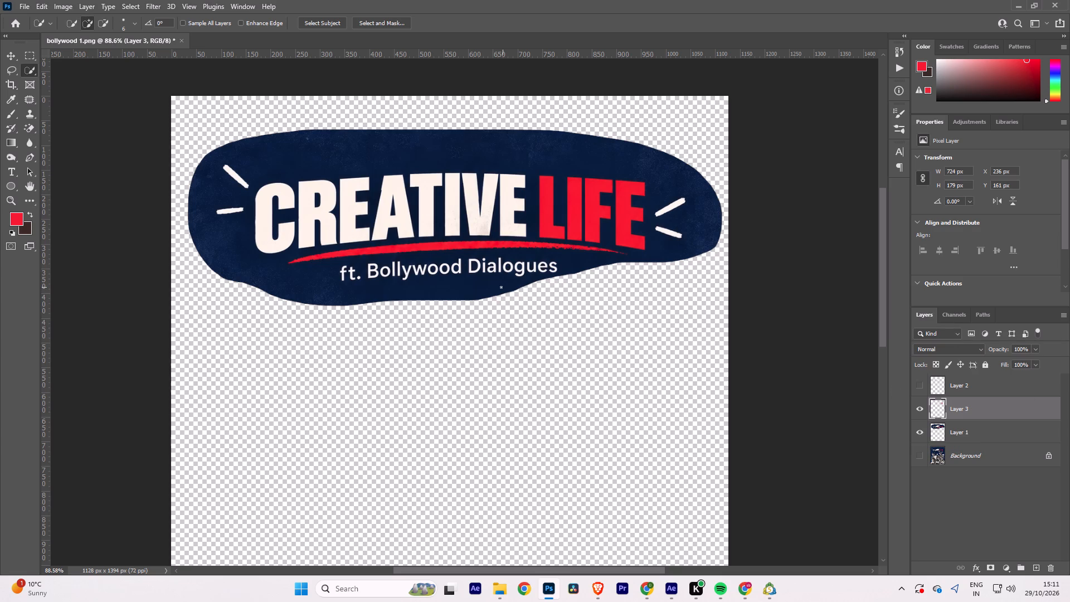
Hide Layer 1 and Layer 3, show Layer 2, duplicate it four times and select all five off-white text layers.
click(922, 431)
click(923, 408)
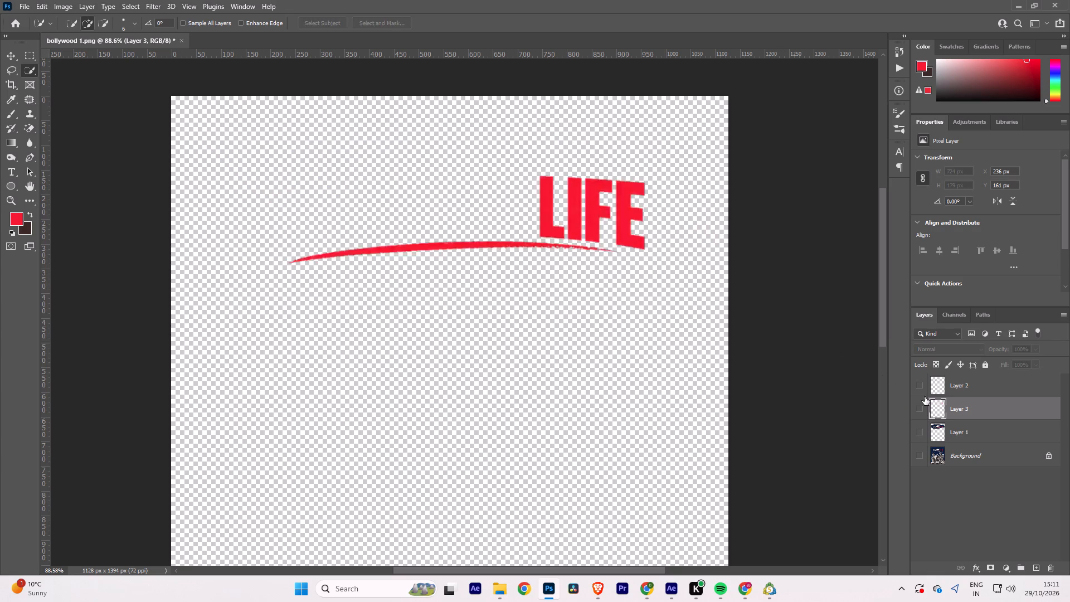
click(922, 384)
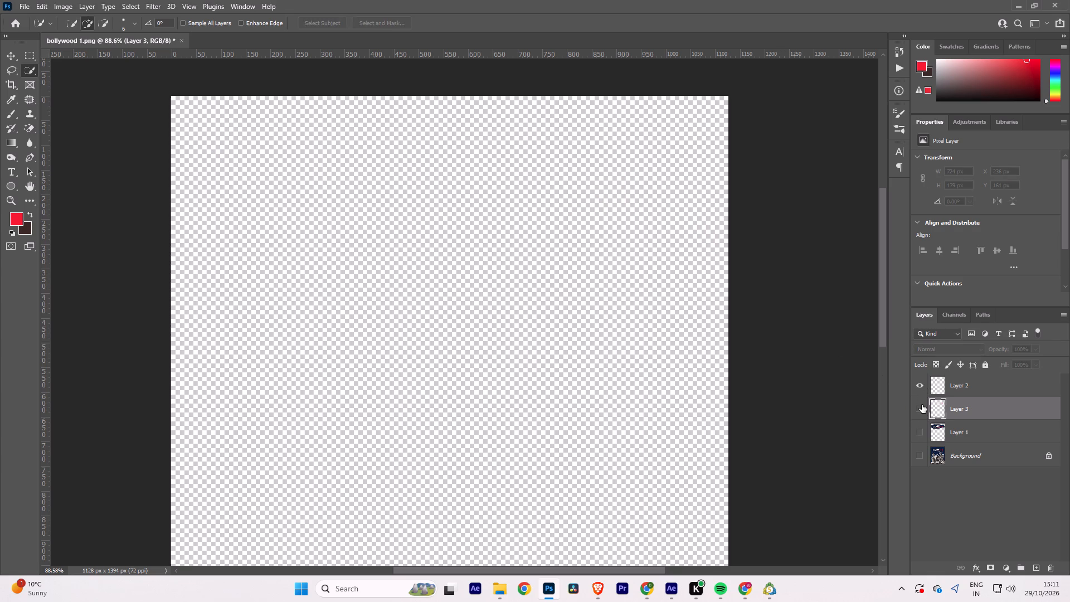
click(980, 382)
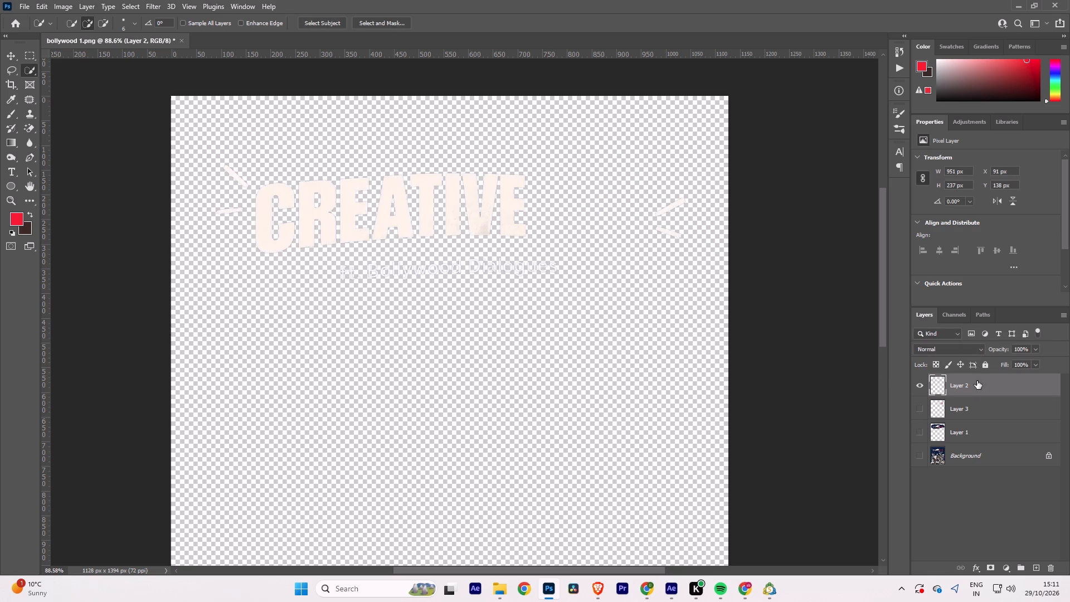
key(ctrl+j)
key(ctrl+j)
key(ctrl+j)
key(ctrl+j)
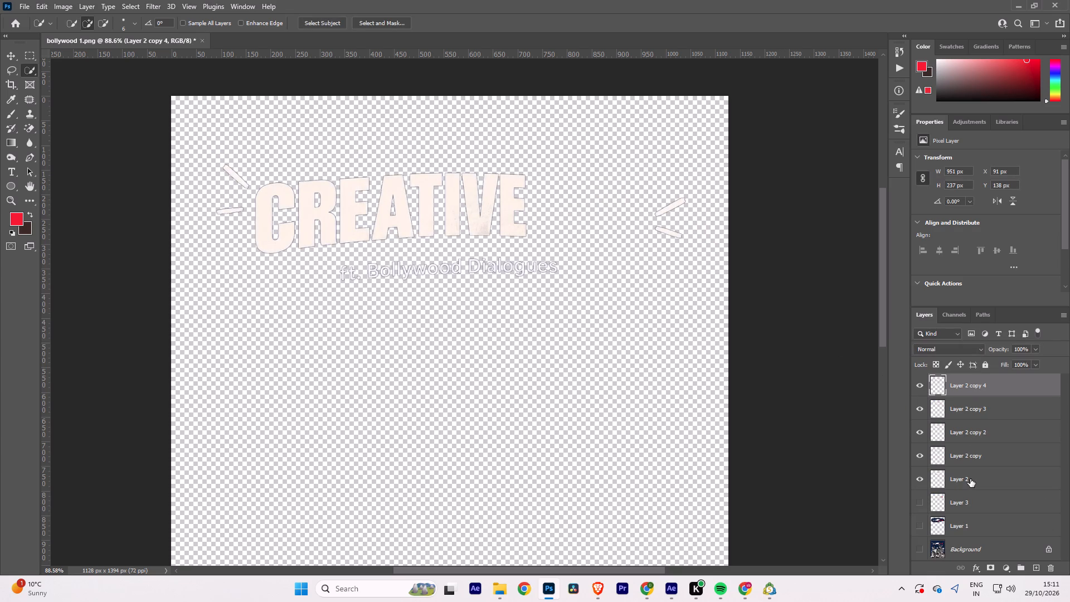
shift+click(970, 479)
Close the document with its changes saved, creating and opening a new PSD folder inside Carousel Motion Post 06 as the save location.
key(ctrl+w)
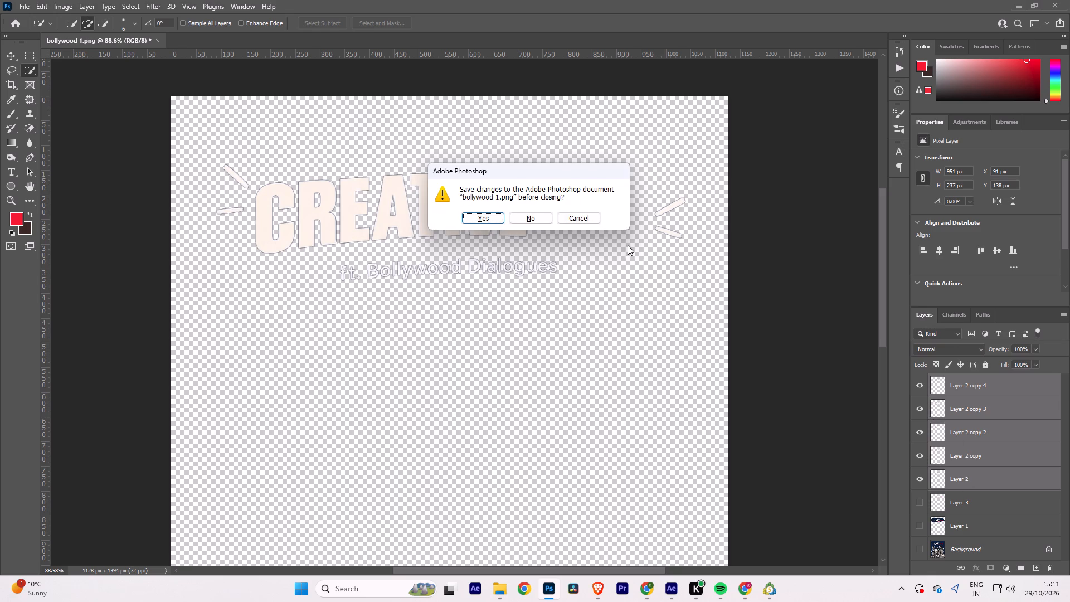
click(481, 217)
click(392, 61)
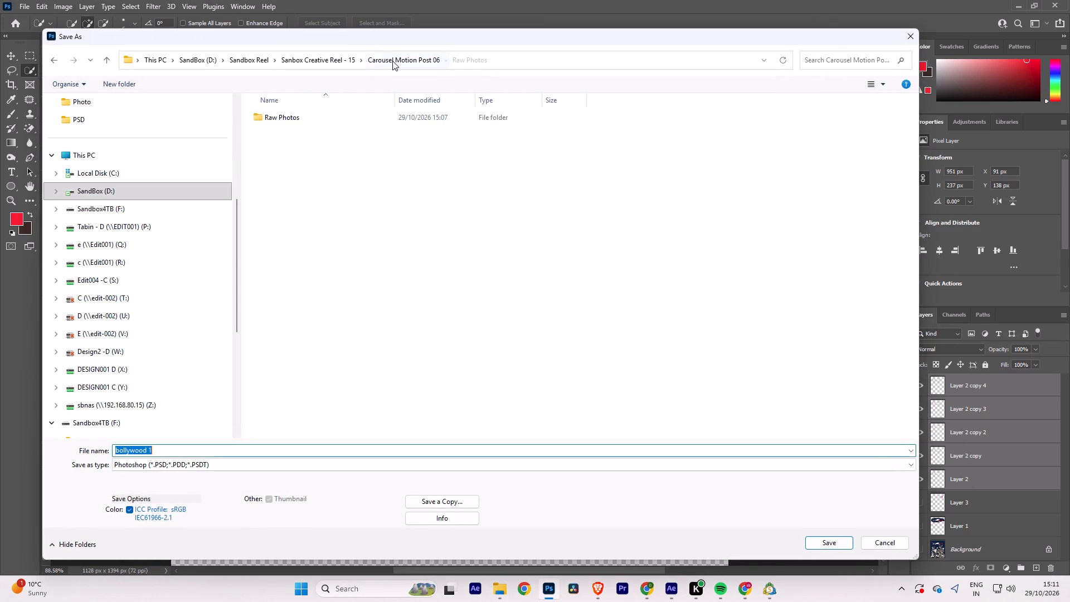
click(328, 64)
double_click(309, 145)
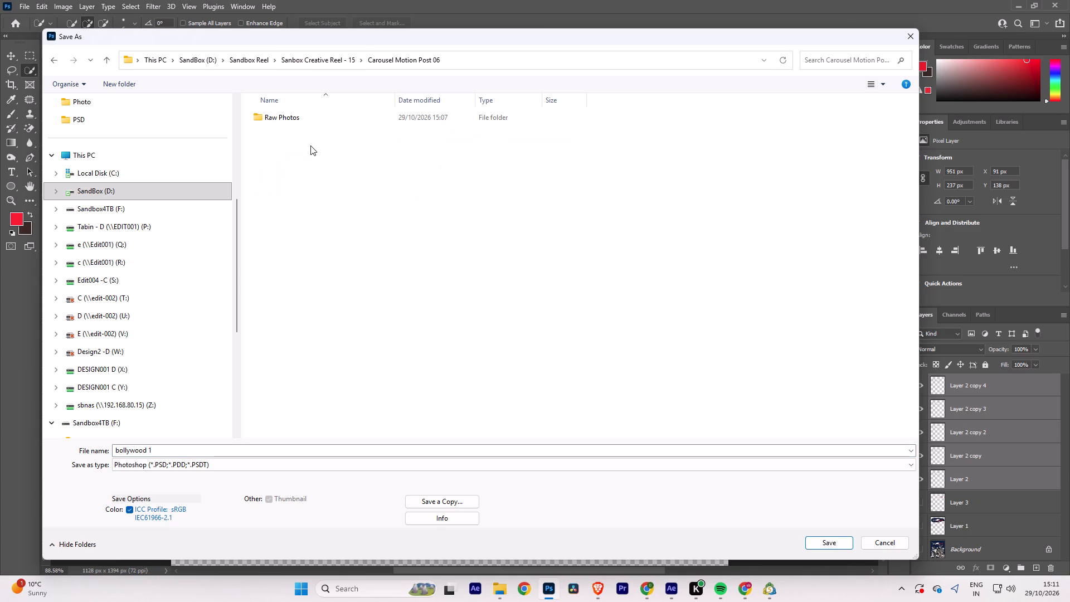
key(ctrl+shift+n)
text(PSD)
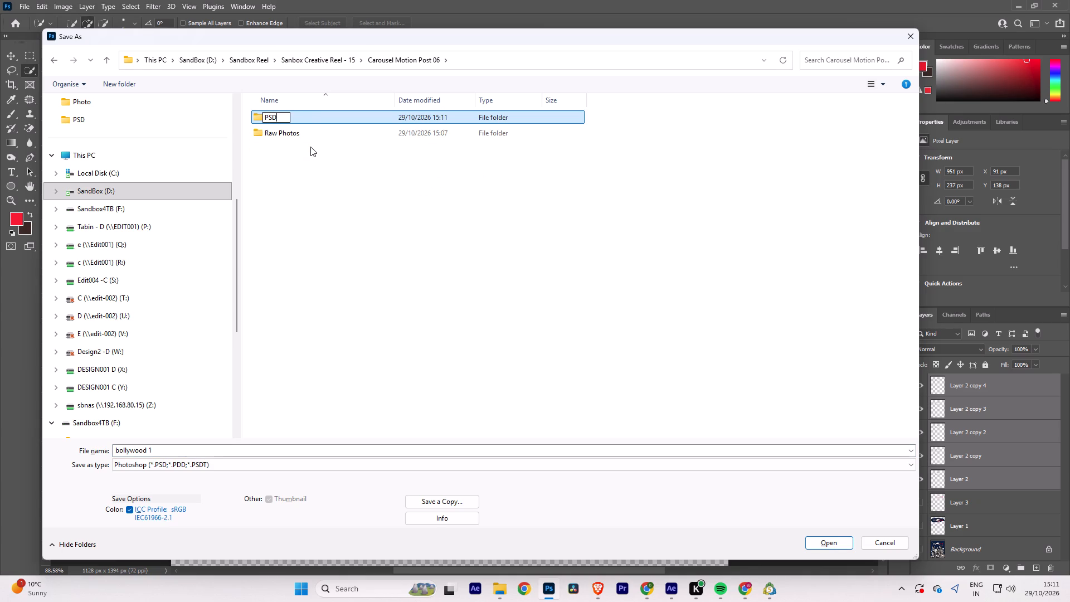
key(Return)
click(296, 146)
double_click(286, 115)
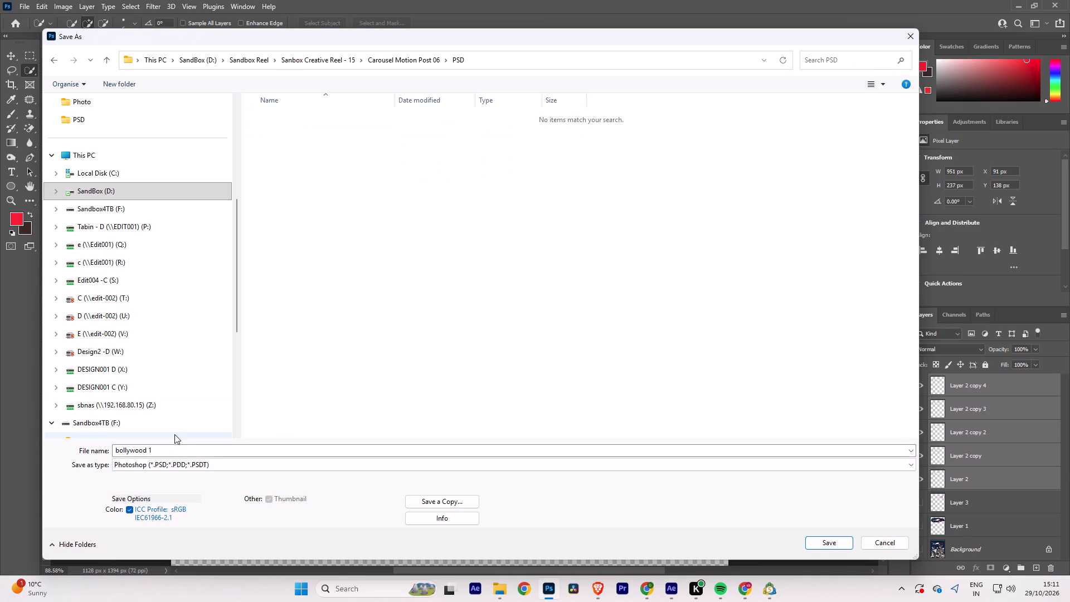
Save the document as Slider - 1 in Photoshop format with Maximize Compatibility, and reopen the saved file.
drag(169, 440, 171, 446)
click(174, 453)
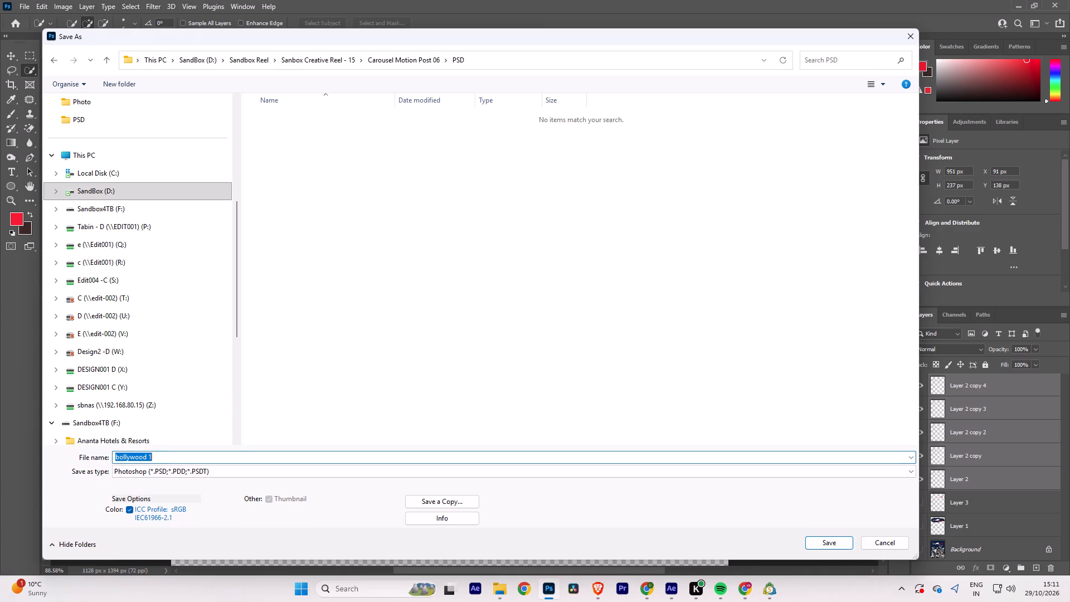
text(Lo)
key(BackSpace)
key(BackSpace)
key(shift+l)
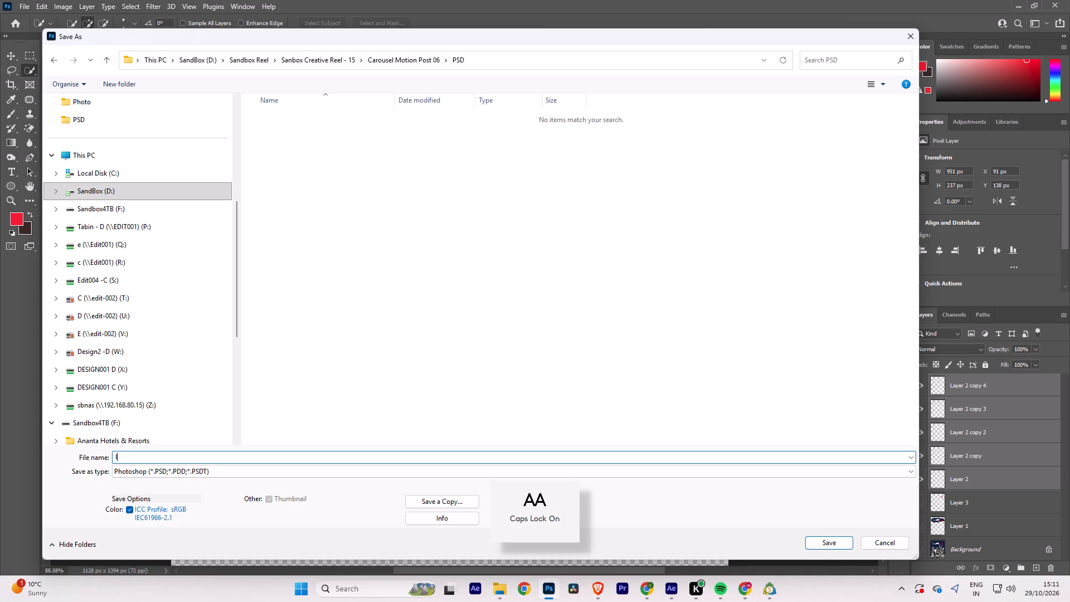
key(BackSpace)
text(Slider - 1)
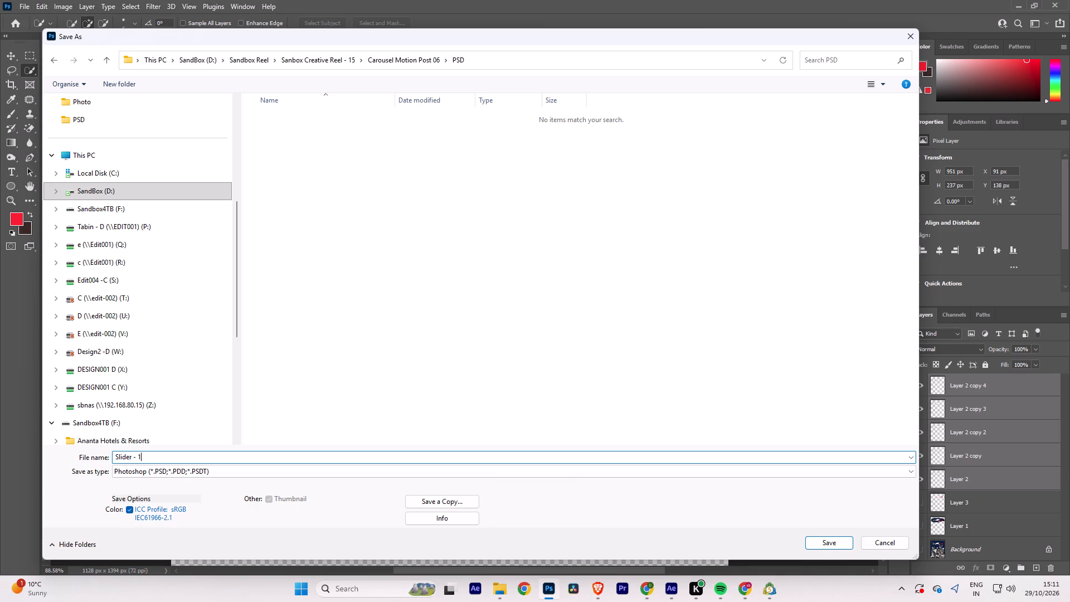
key(Return)
click(1040, 231)
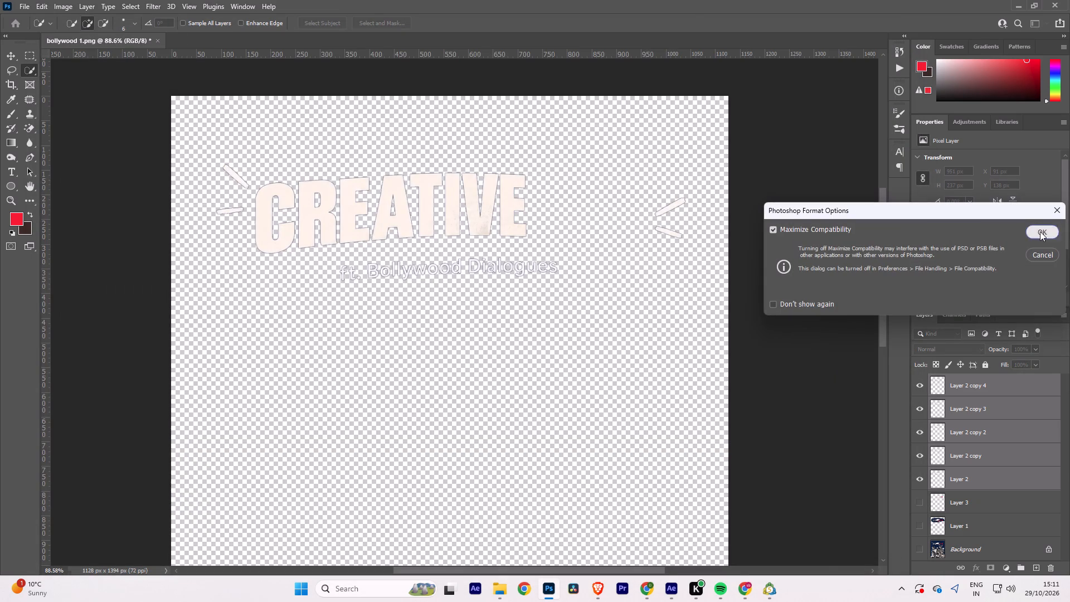
click(321, 168)
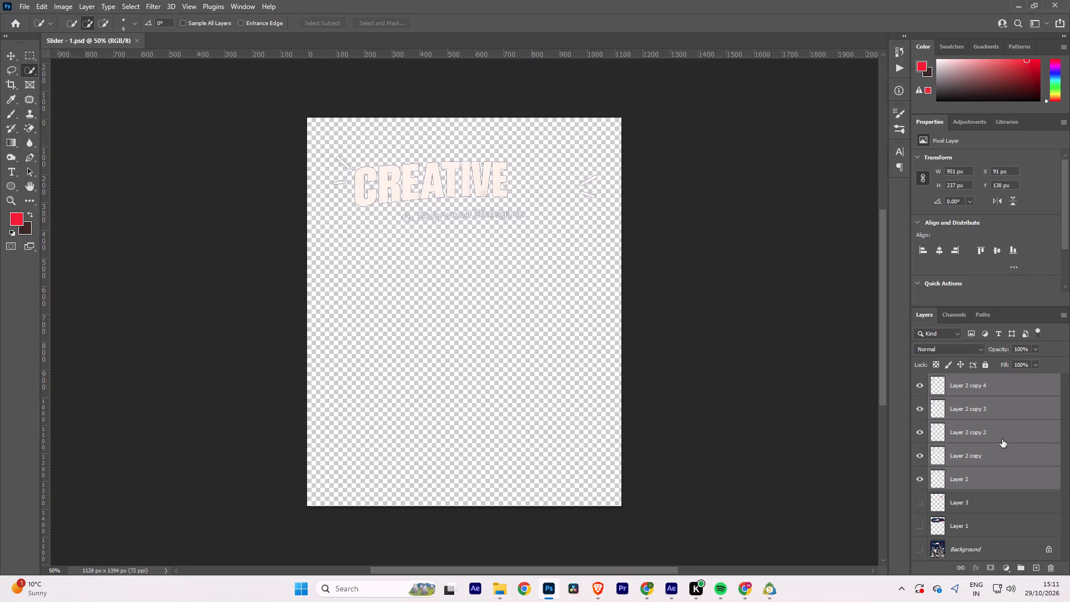
Merge the five off-white text layers into one and show the red LIFE layer together with it.
key(ctrl+e)
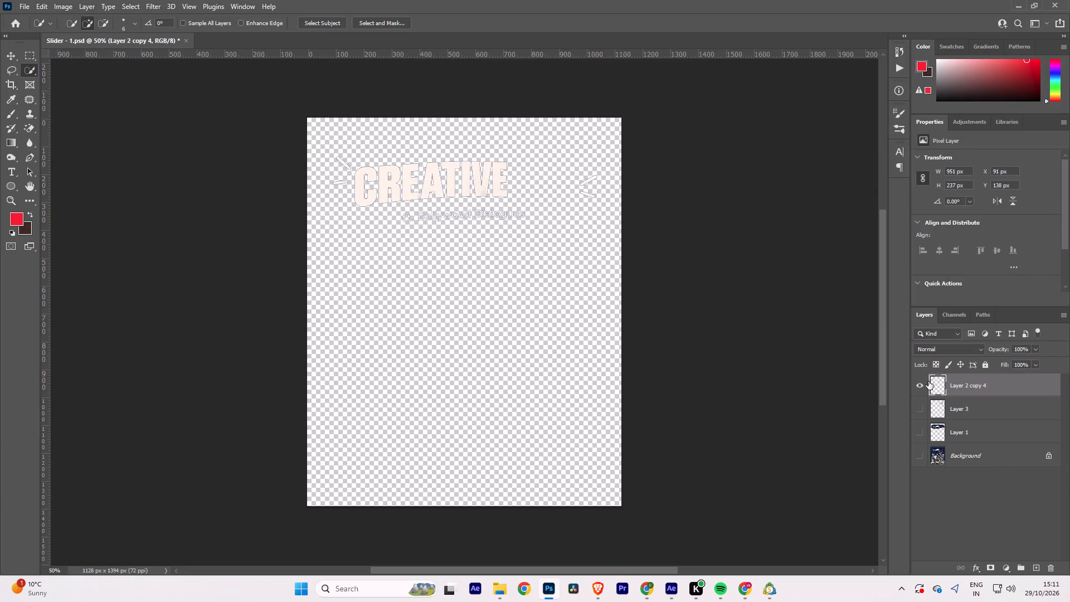
double_click(921, 383)
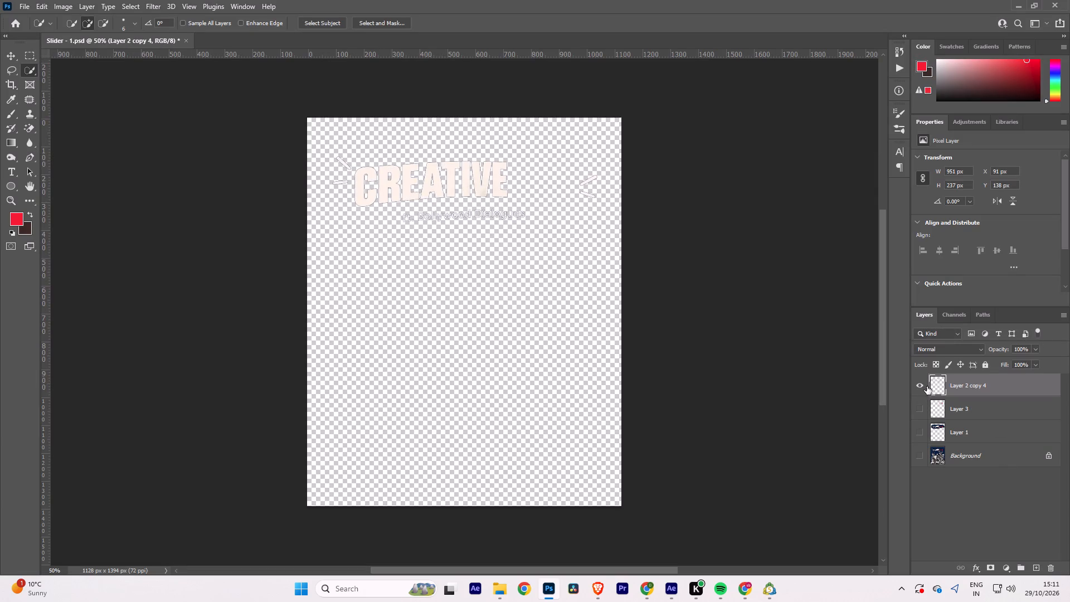
click(921, 386)
click(923, 406)
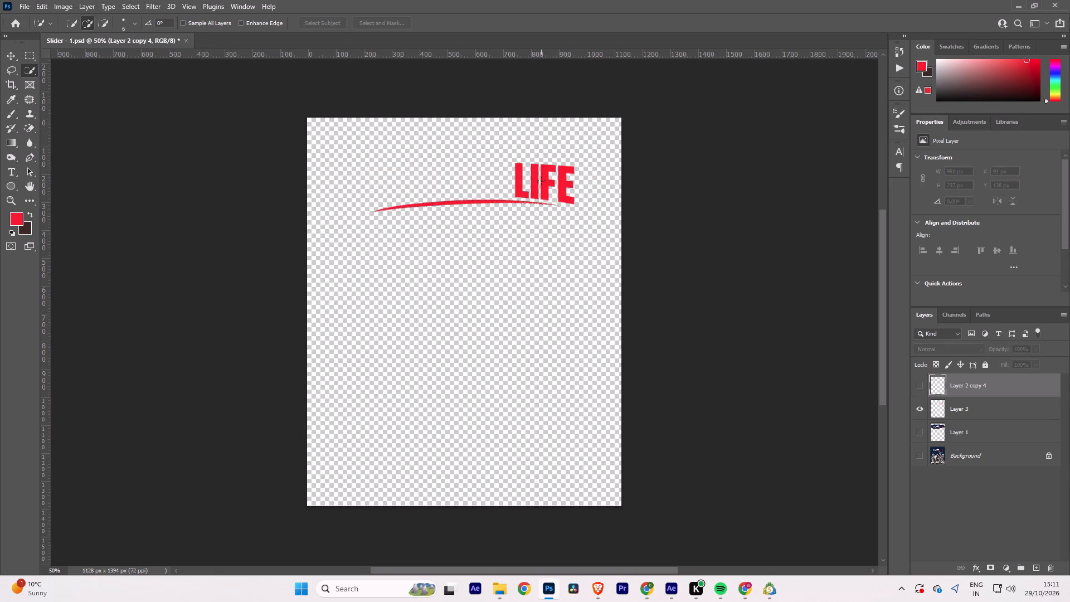
click(922, 381)
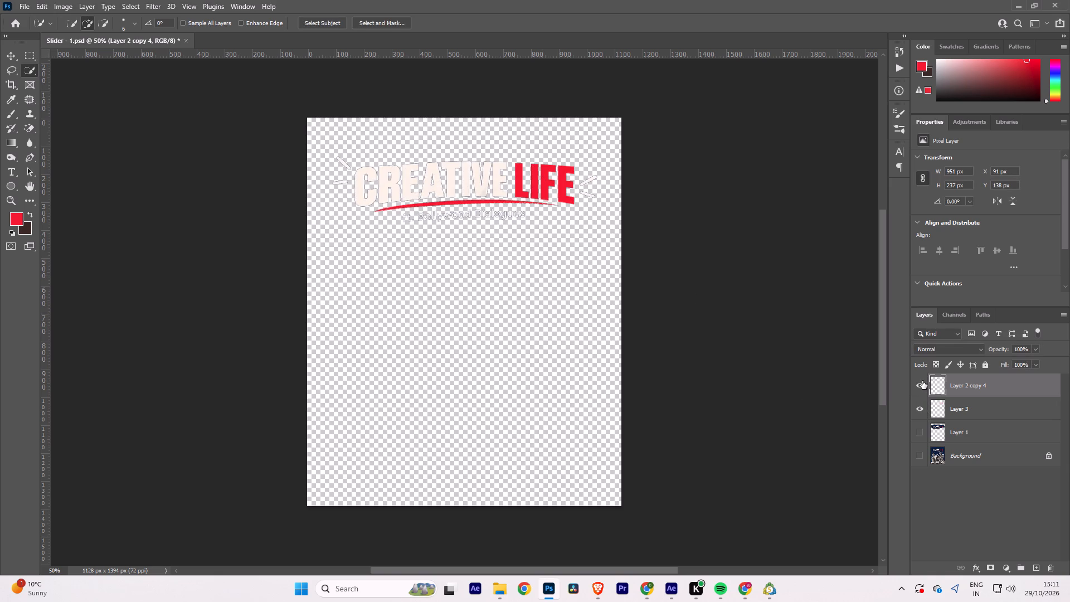
Hide the merged off-white layer, duplicate the red LIFE layer four times and merge all five red layers into one.
click(950, 409)
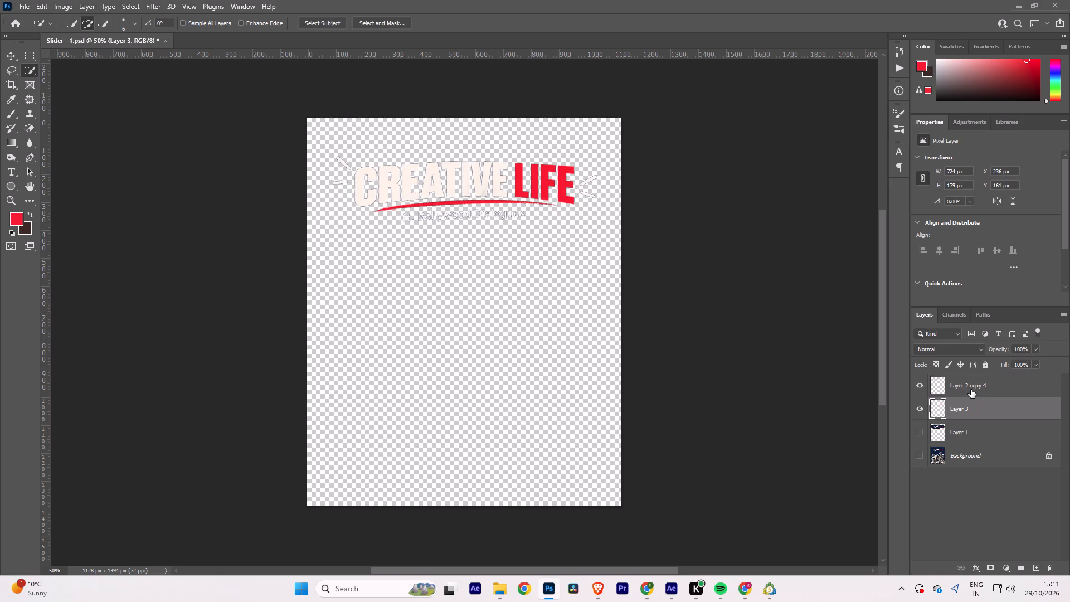
click(920, 384)
key(ctrl+j)
key(ctrl+j)
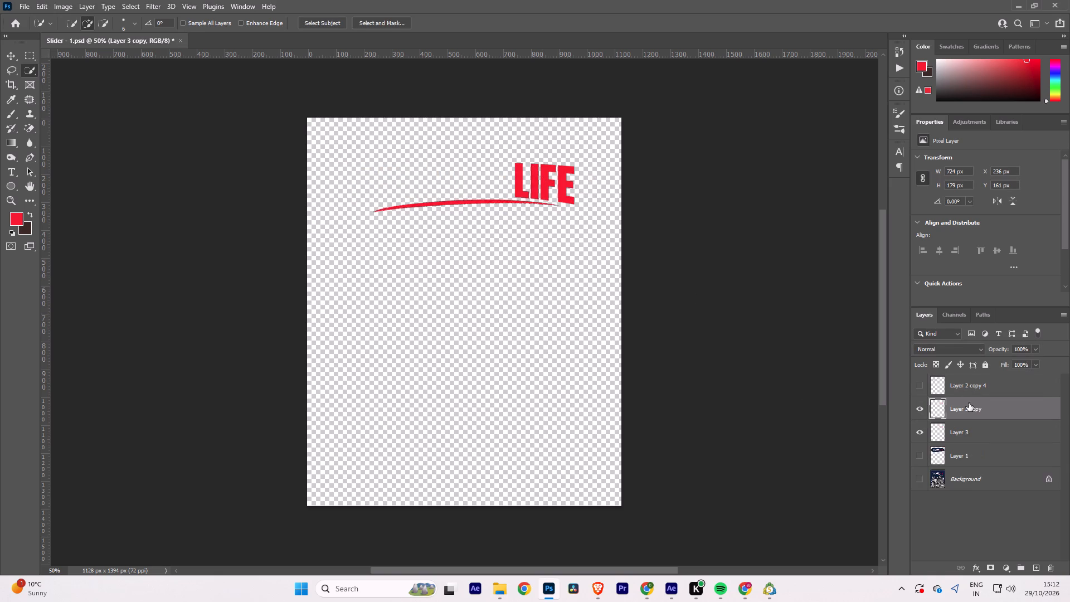
key(ctrl+j)
key(ctrl+j)
click(970, 501)
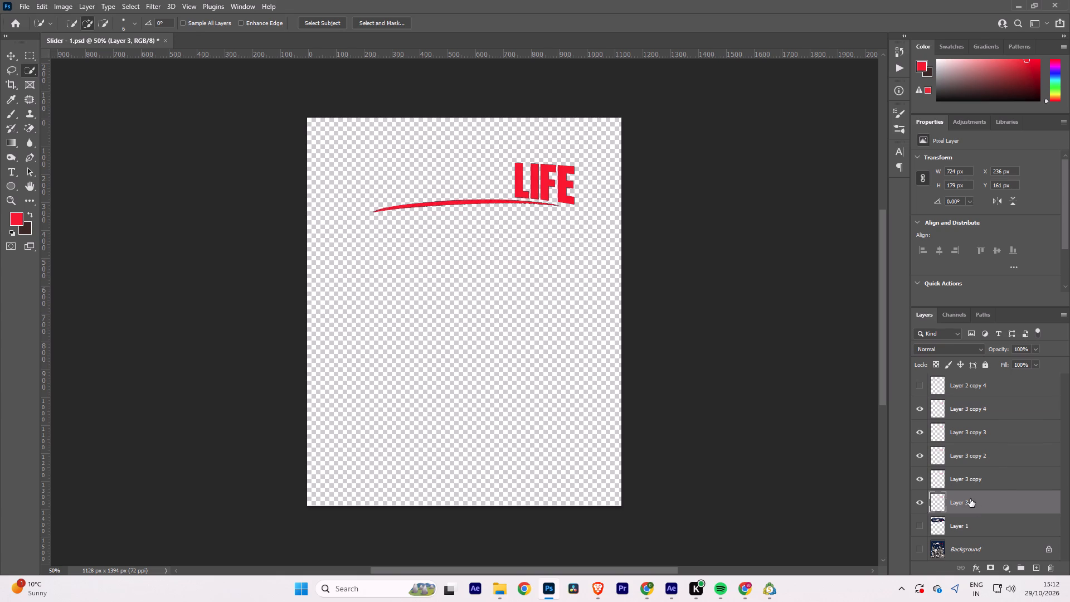
shift+click(970, 410)
key(ctrl+e)
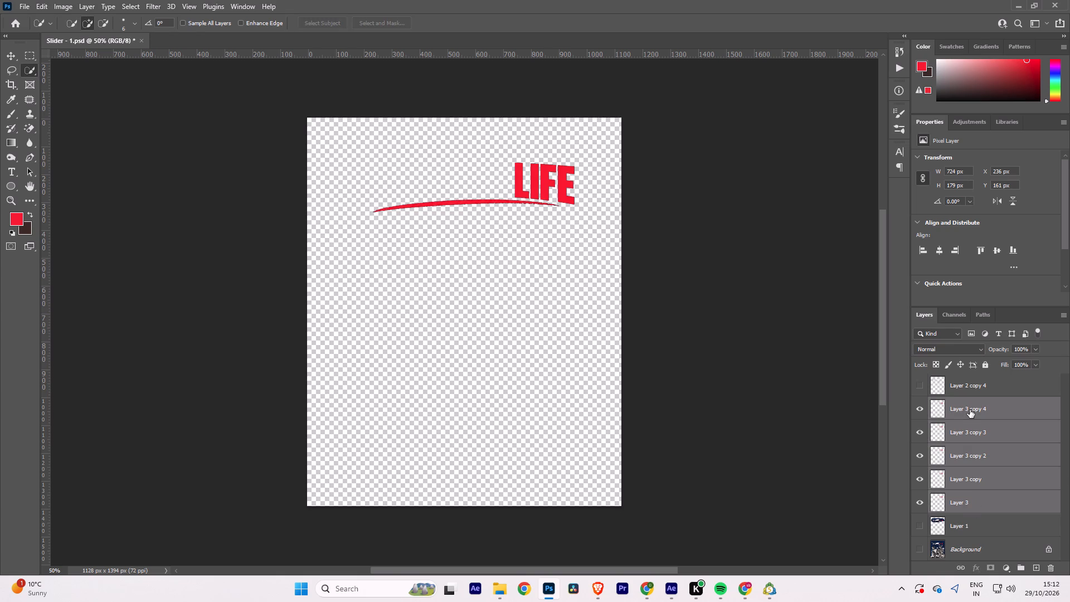
Compare the merged headline layers with the original poster on the Background and examine its cutouts and labels, such as STRATEGY.
click(912, 381)
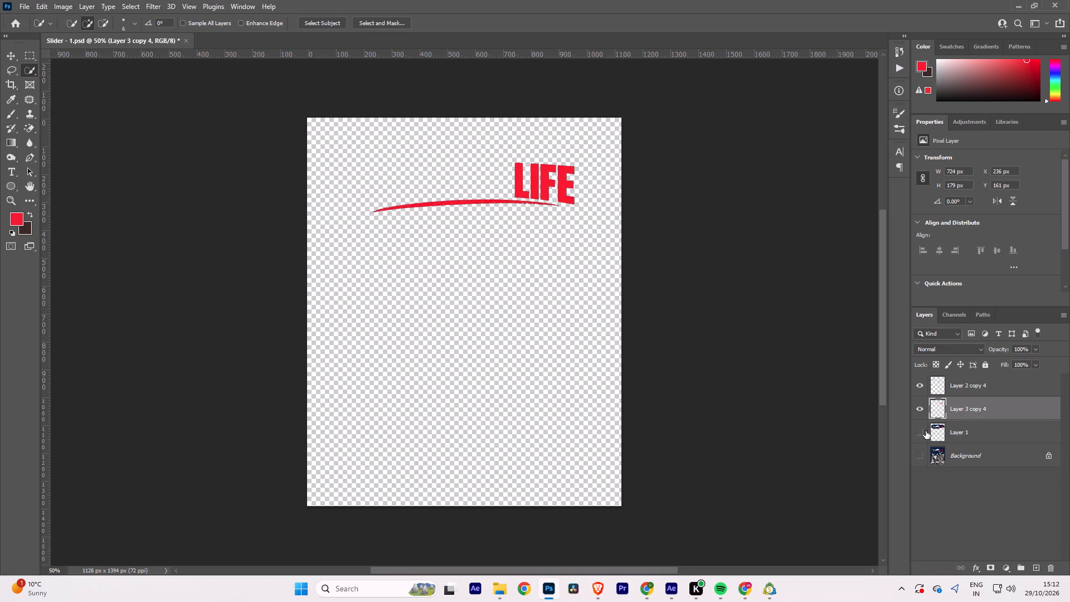
click(921, 431)
click(921, 431)
click(919, 407)
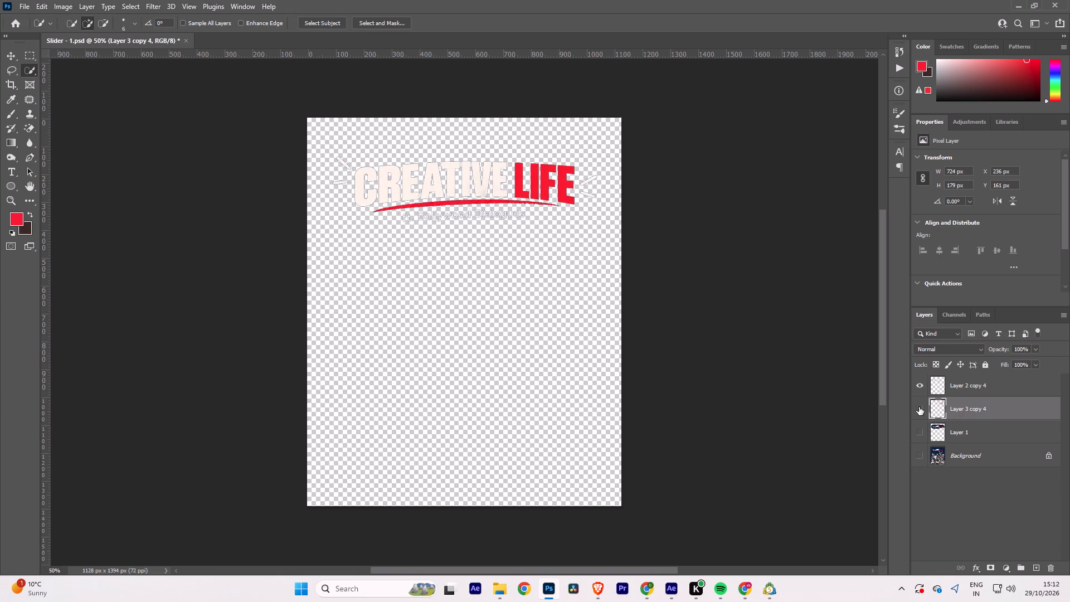
click(919, 385)
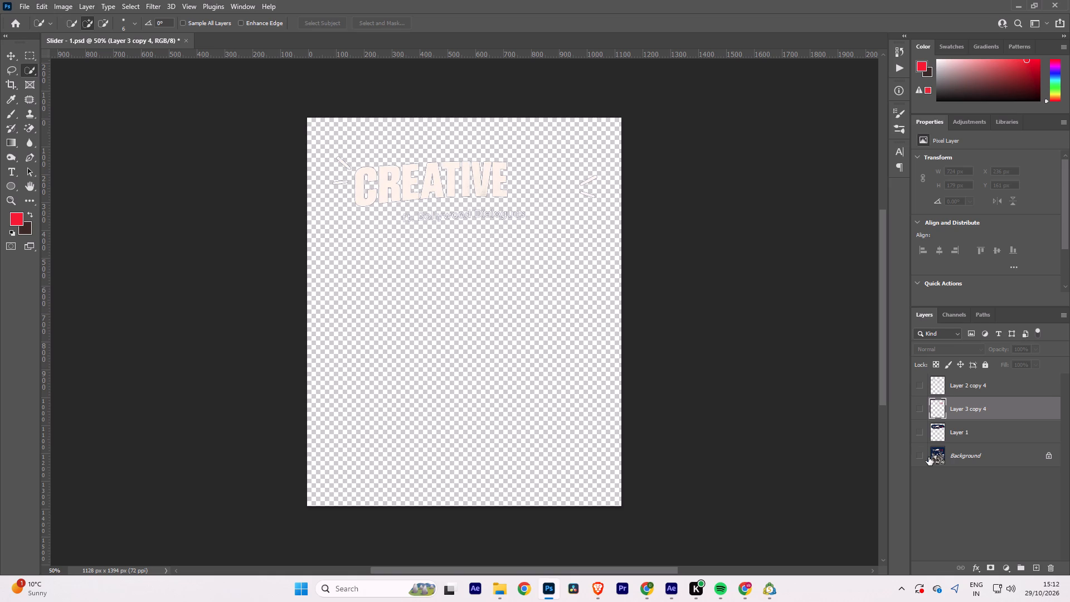
click(922, 457)
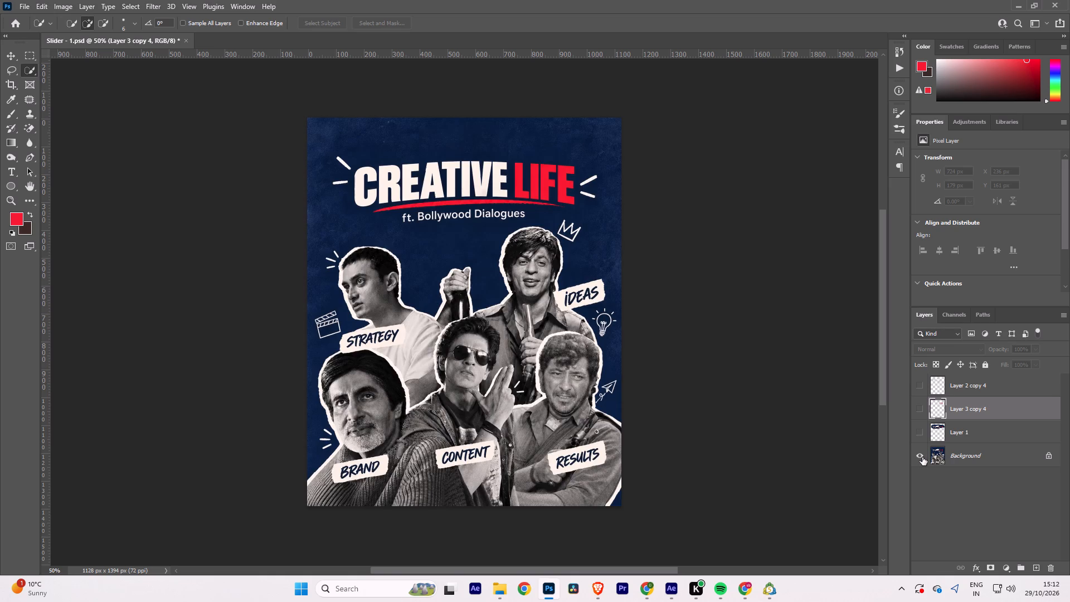
alt+scroll(342, 339, up, 17)
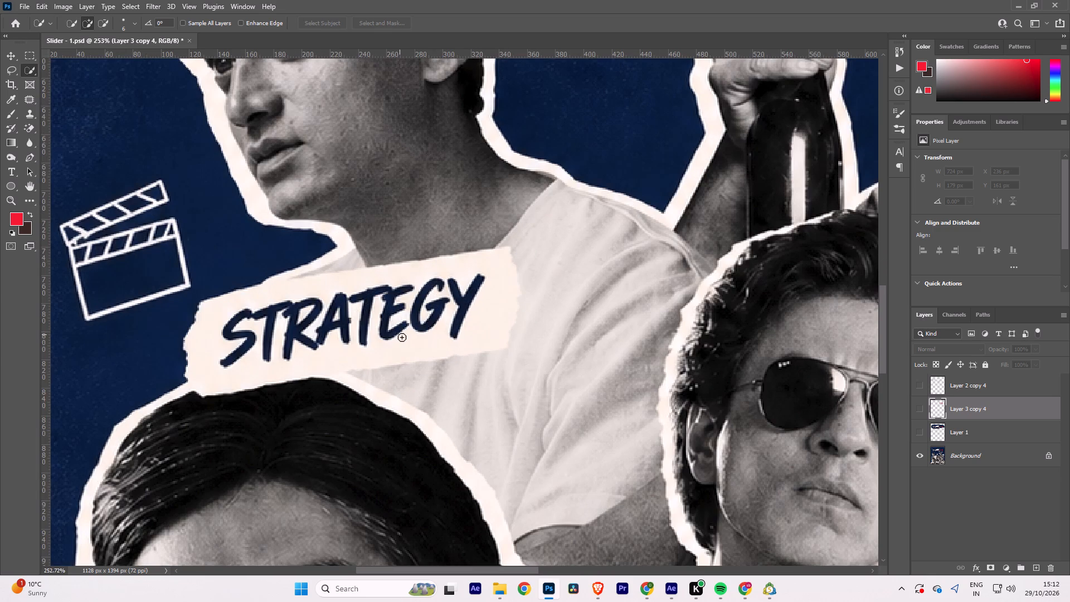
alt+scroll(401, 339, down, 14)
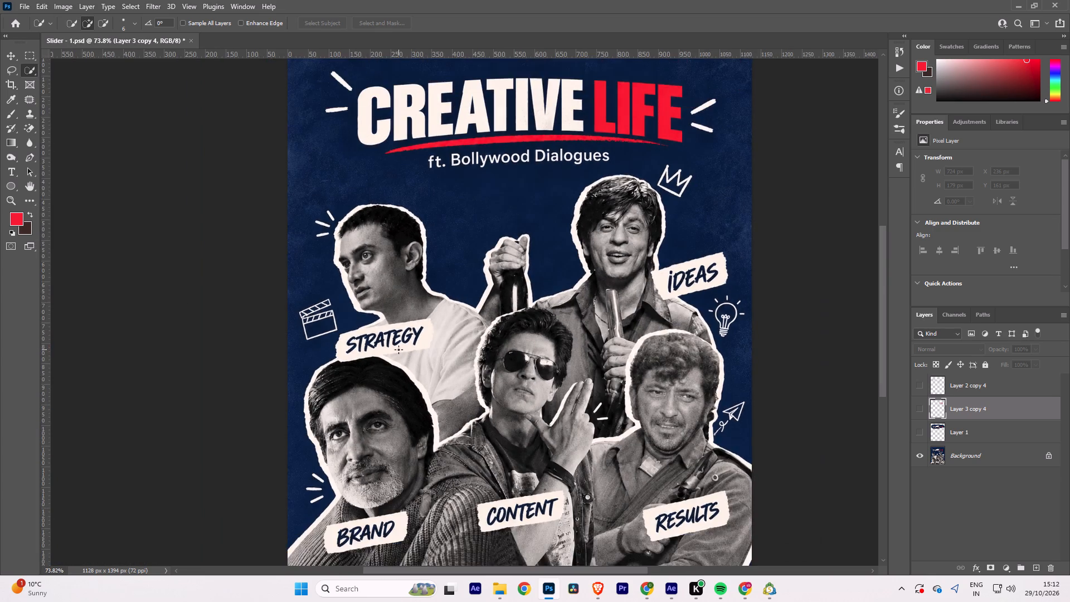
alt+scroll(398, 349, down, 3)
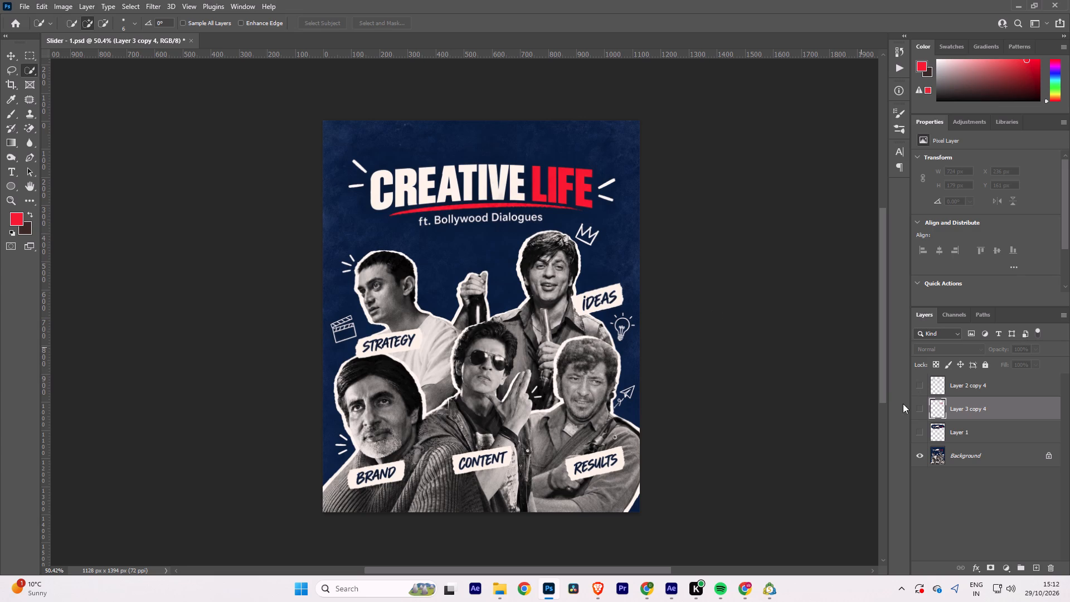
Show only the merged off-white text layer, with Layer 1 and the Background hidden.
click(920, 383)
click(920, 434)
click(918, 454)
click(922, 433)
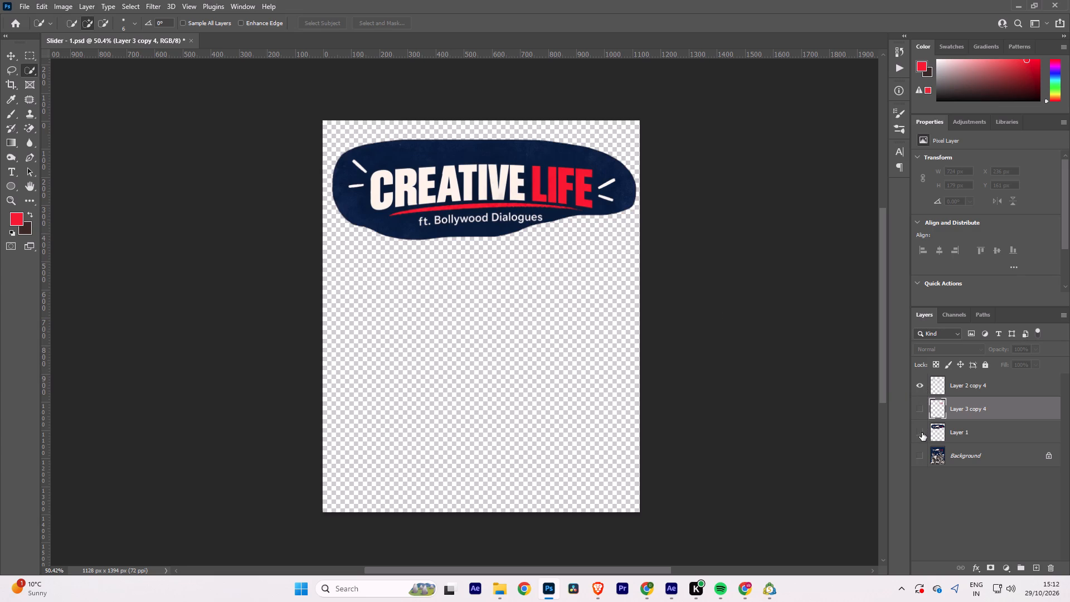
click(917, 384)
click(918, 384)
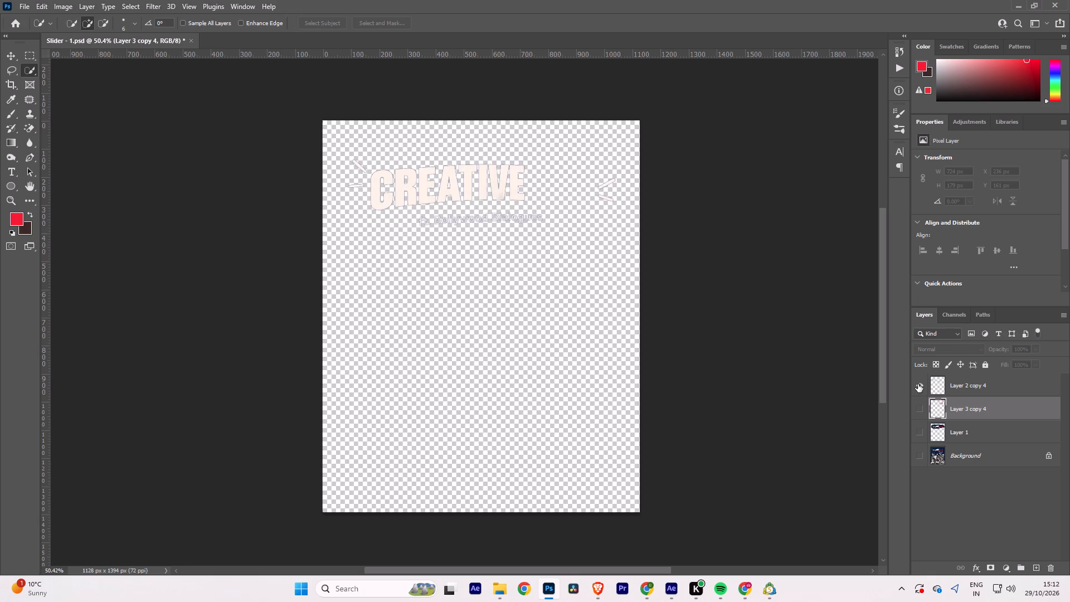
Lasso the "ft. Bollywood Dialogues" subtitle on the merged off-white text layer and copy it to a new layer.
alt+scroll(505, 194, up, 6)
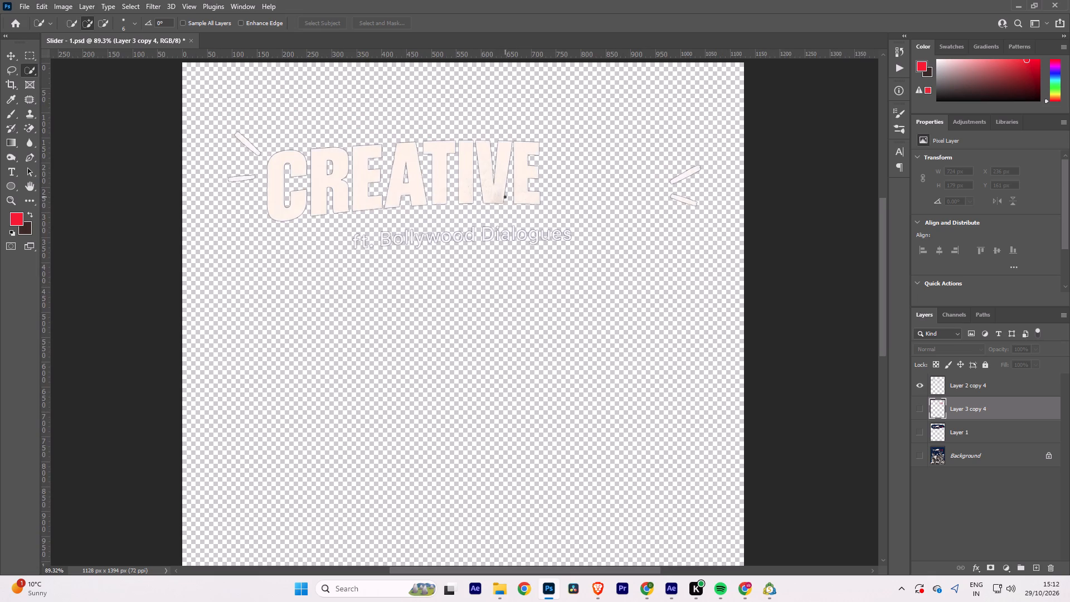
click(27, 55)
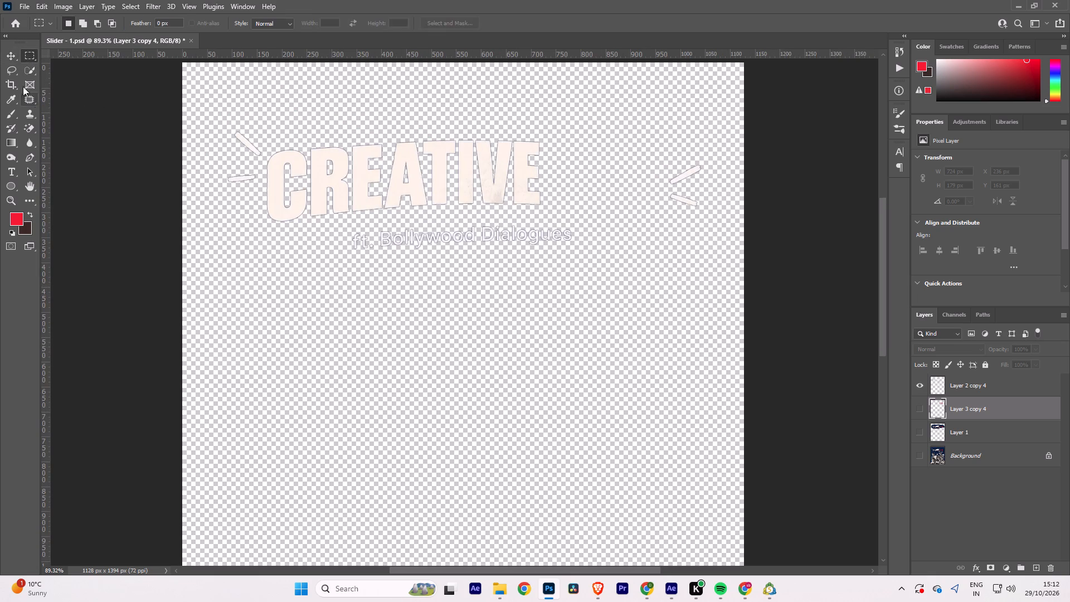
click(11, 72)
drag(402, 263, 352, 226)
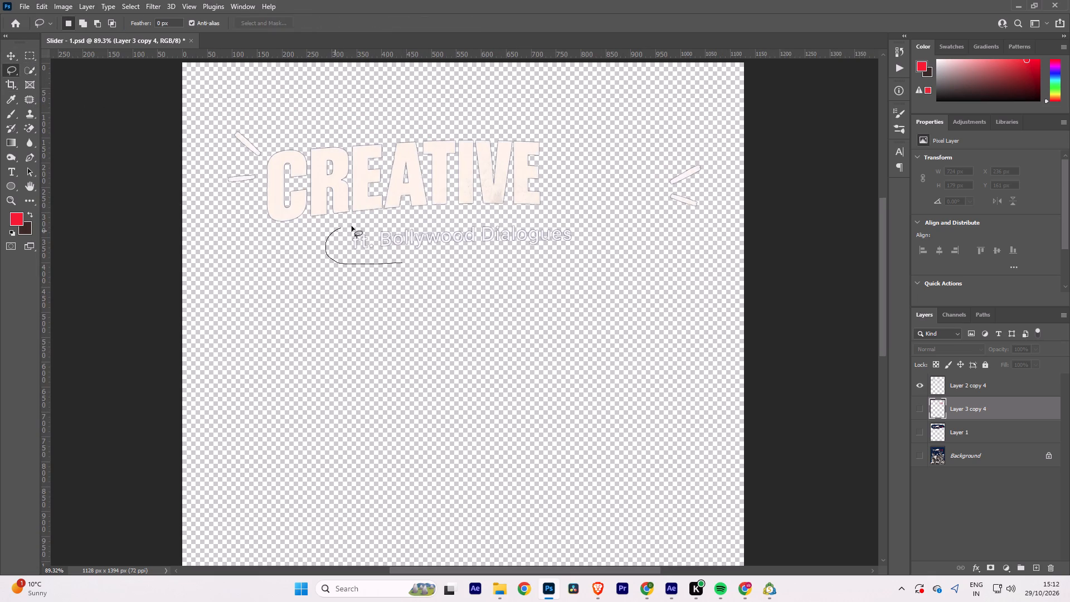
drag(352, 226, 376, 263)
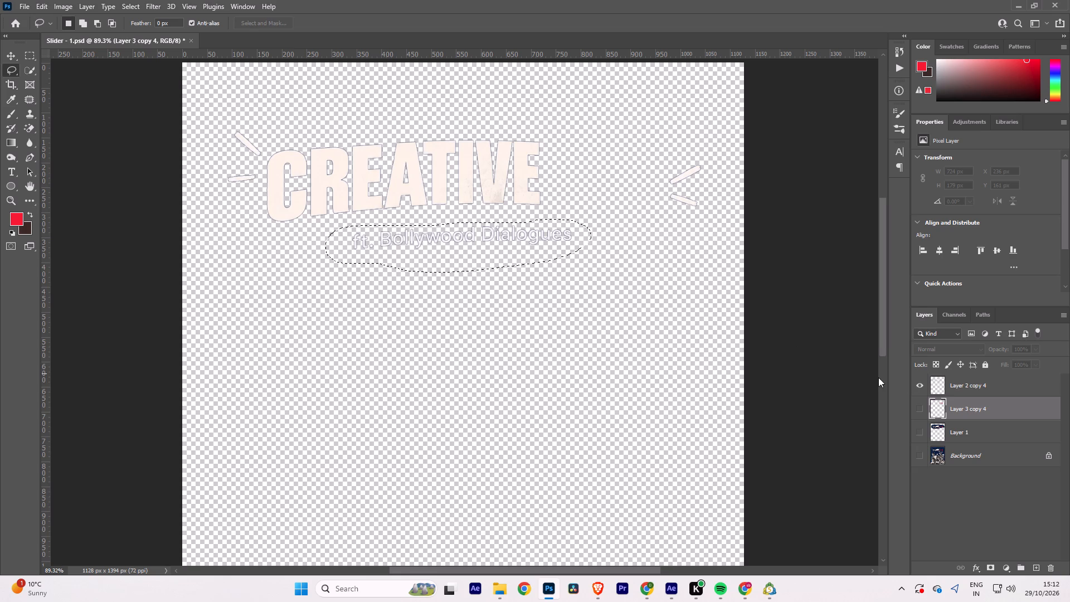
click(979, 384)
key(ctrl+j)
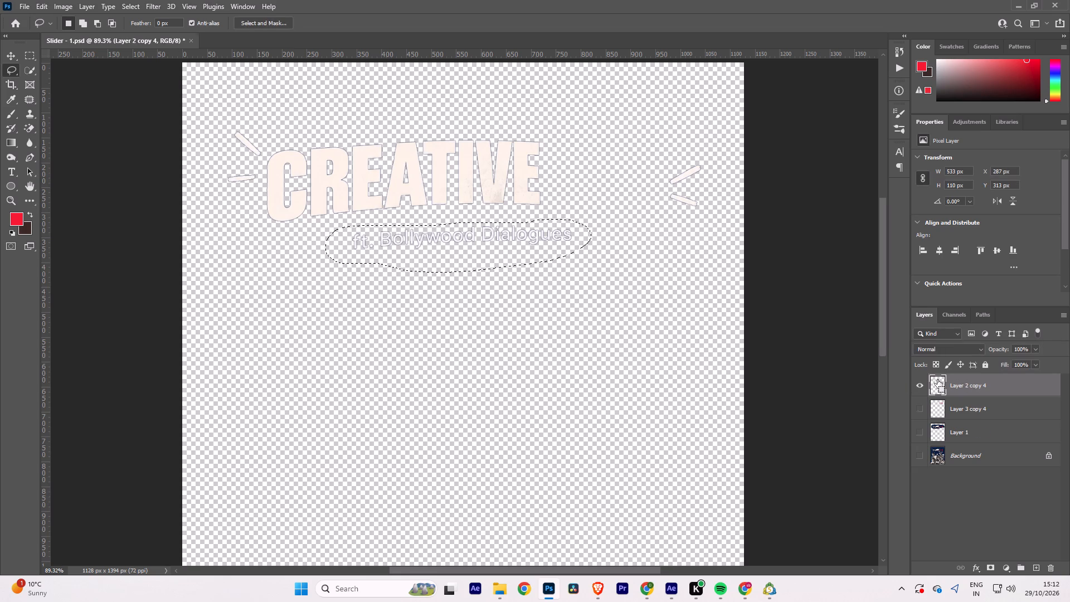
Lasso the "ft. Bollywood Dialogues" subtitle and delete it from the merged off-white layer, with the separate subtitle layer hidden.
click(920, 409)
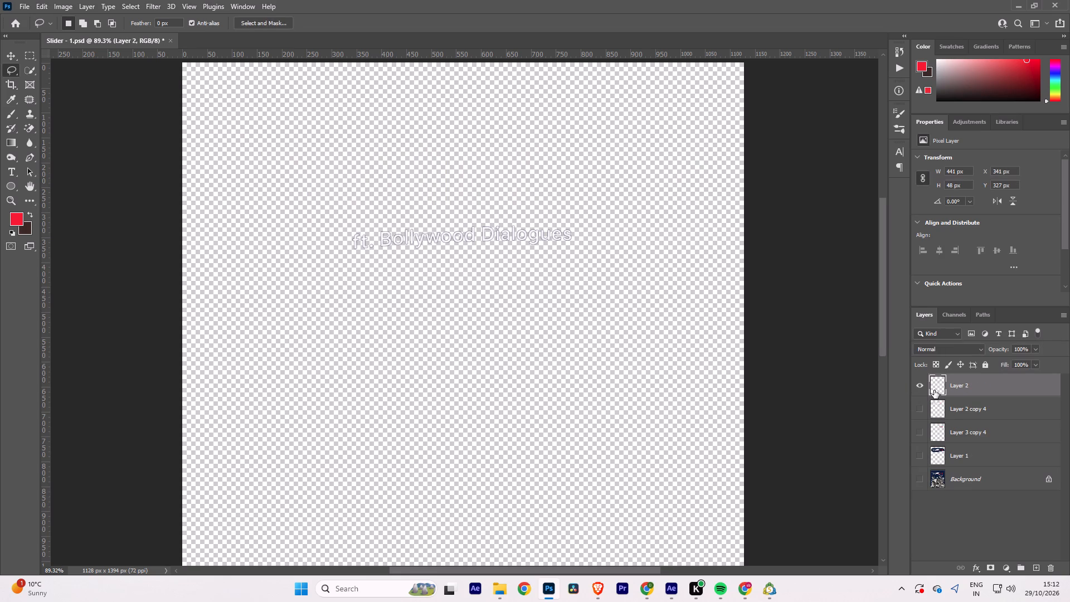
click(920, 387)
click(920, 404)
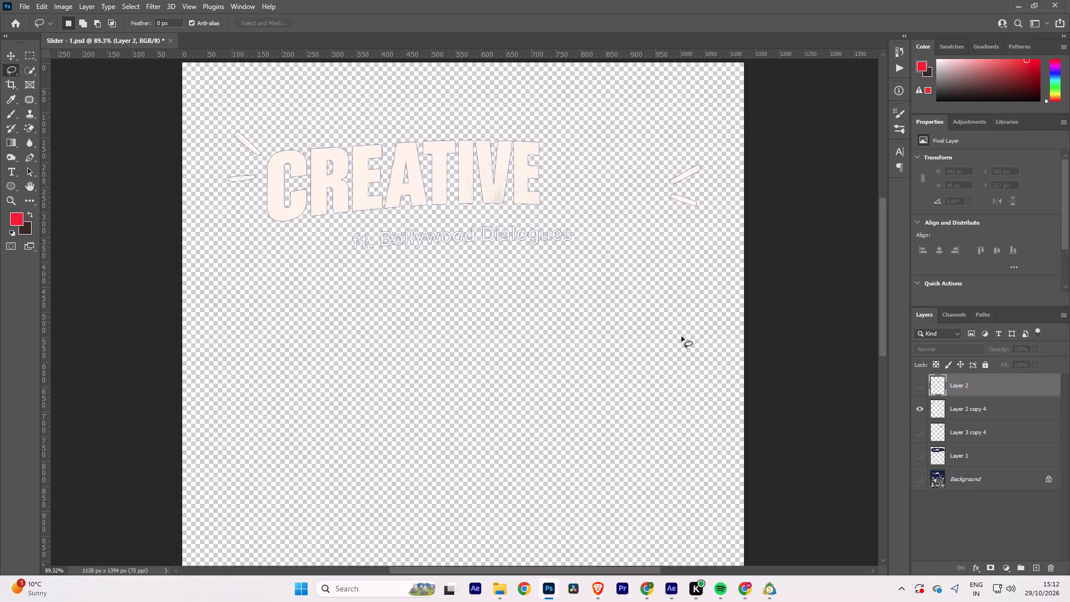
click(372, 266)
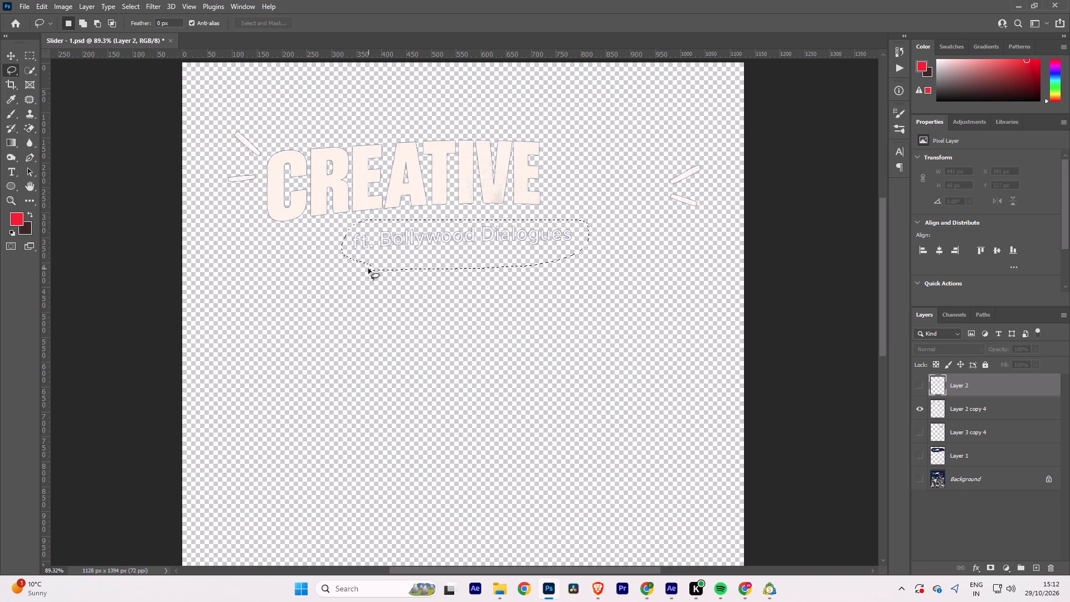
click(977, 408)
key(Delete)
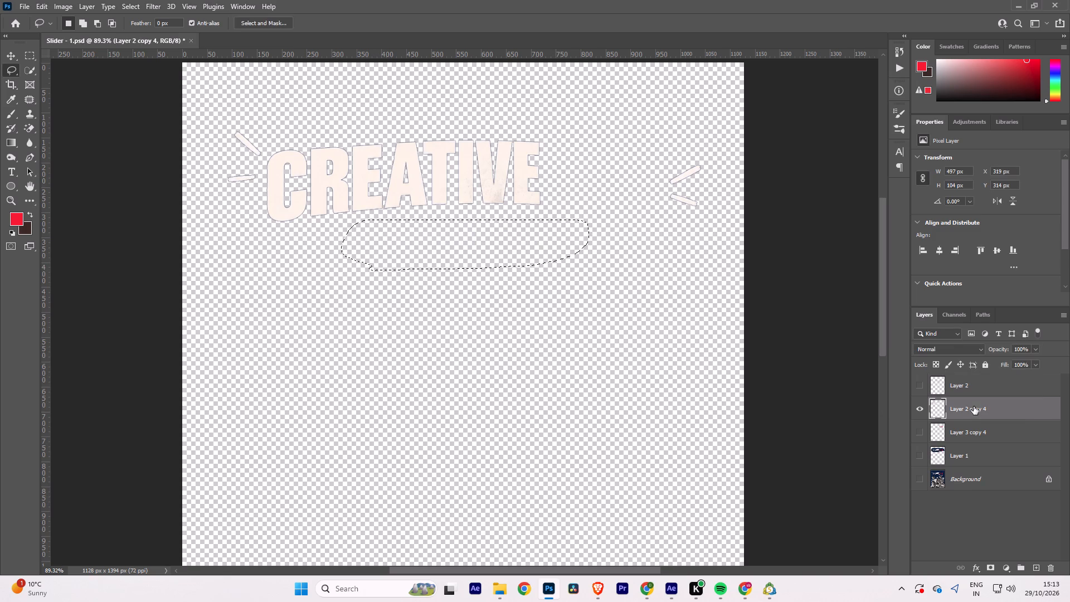
click(917, 385)
click(917, 385)
key(ctrl+d)
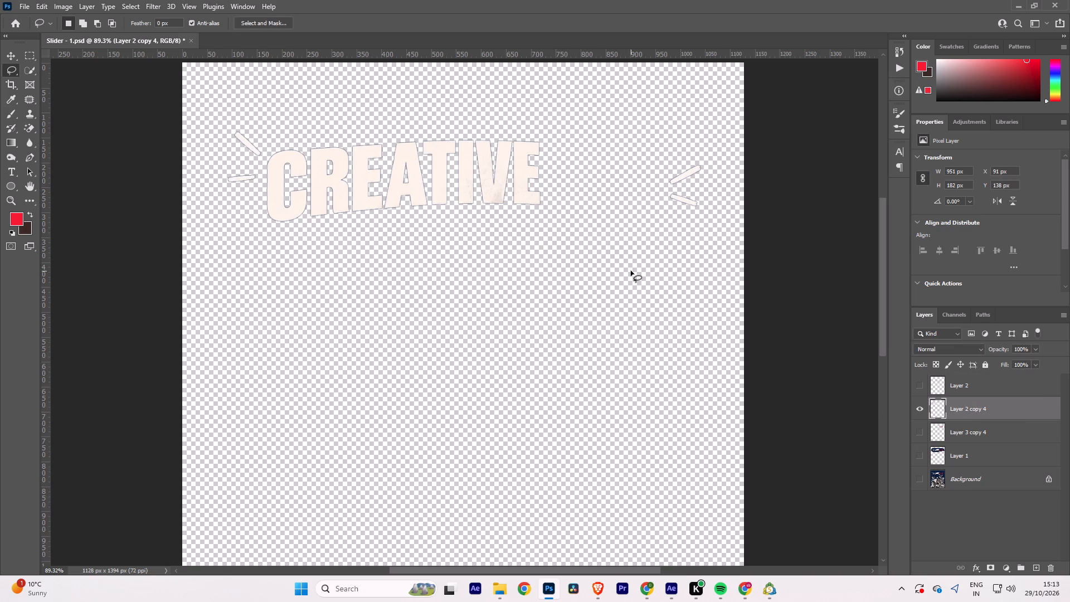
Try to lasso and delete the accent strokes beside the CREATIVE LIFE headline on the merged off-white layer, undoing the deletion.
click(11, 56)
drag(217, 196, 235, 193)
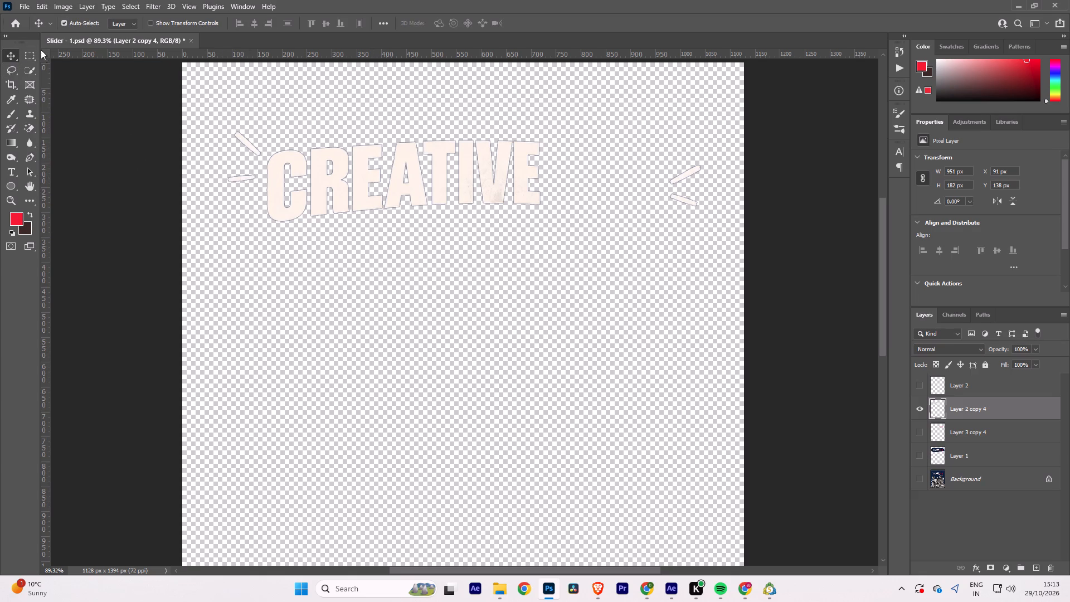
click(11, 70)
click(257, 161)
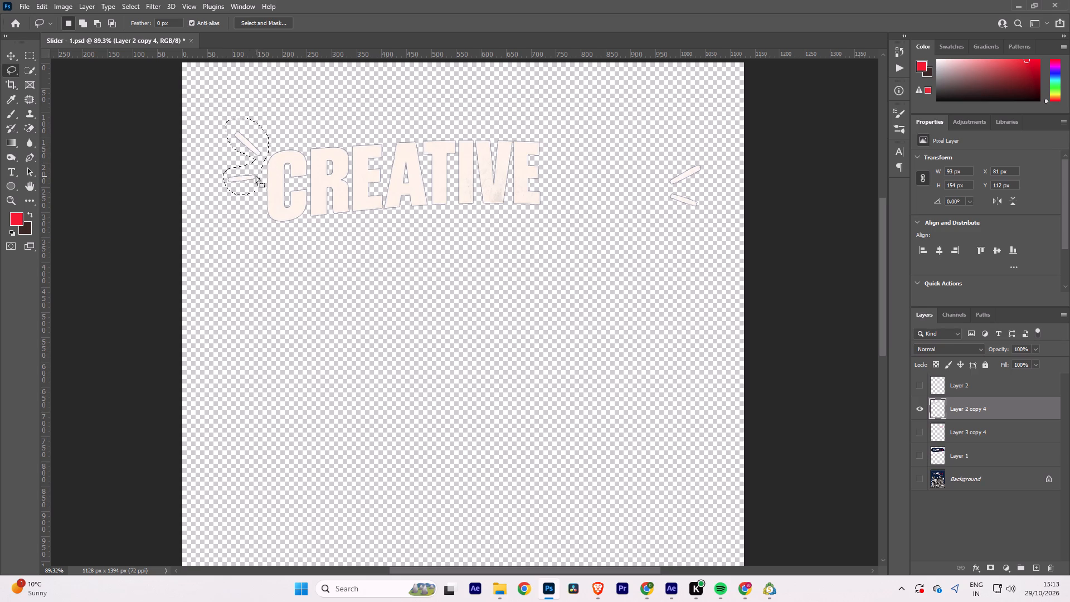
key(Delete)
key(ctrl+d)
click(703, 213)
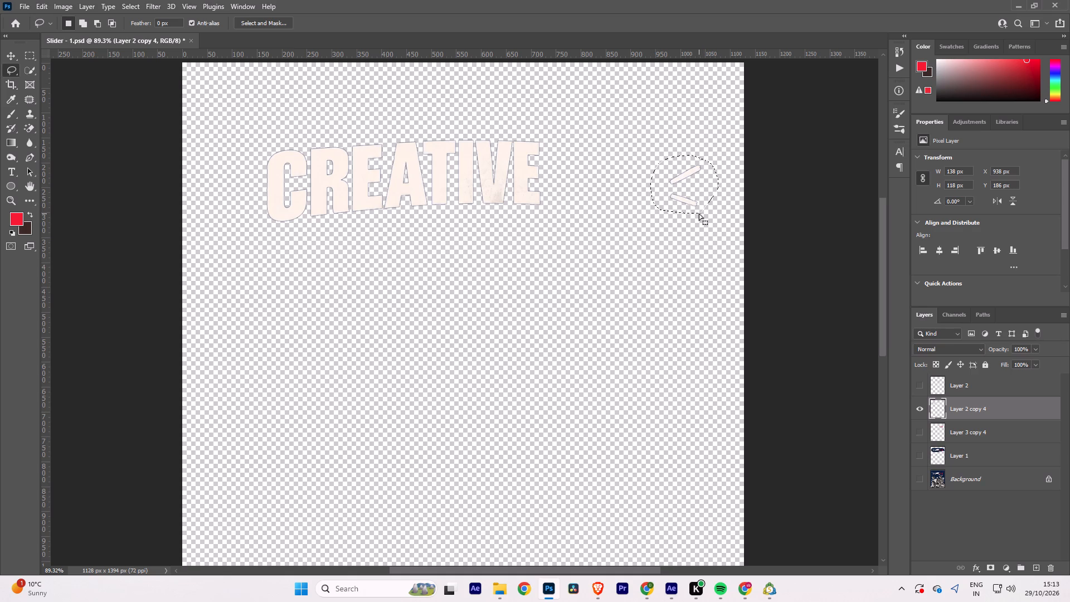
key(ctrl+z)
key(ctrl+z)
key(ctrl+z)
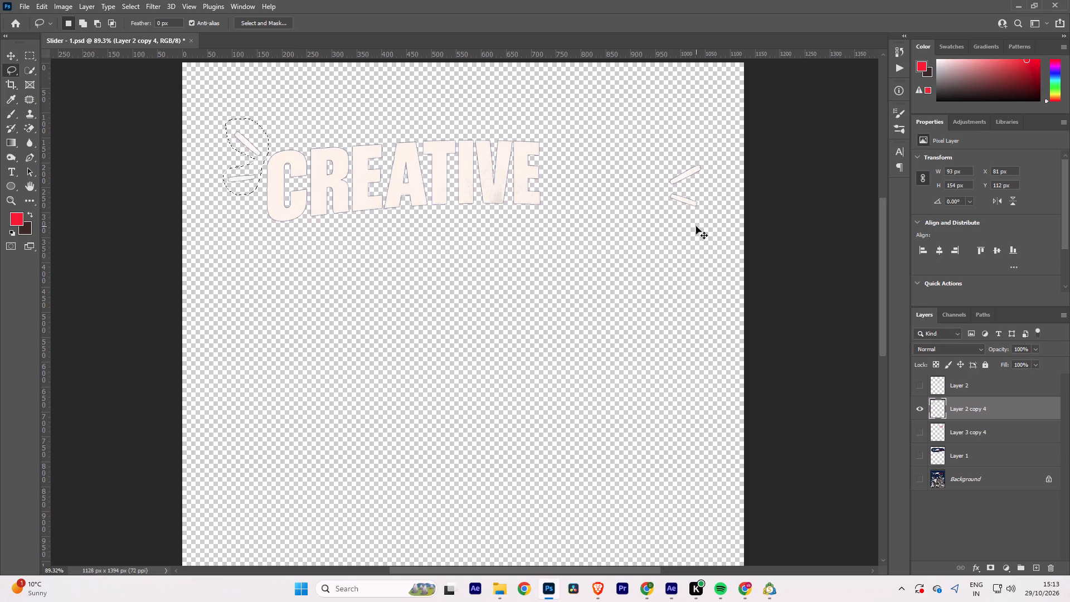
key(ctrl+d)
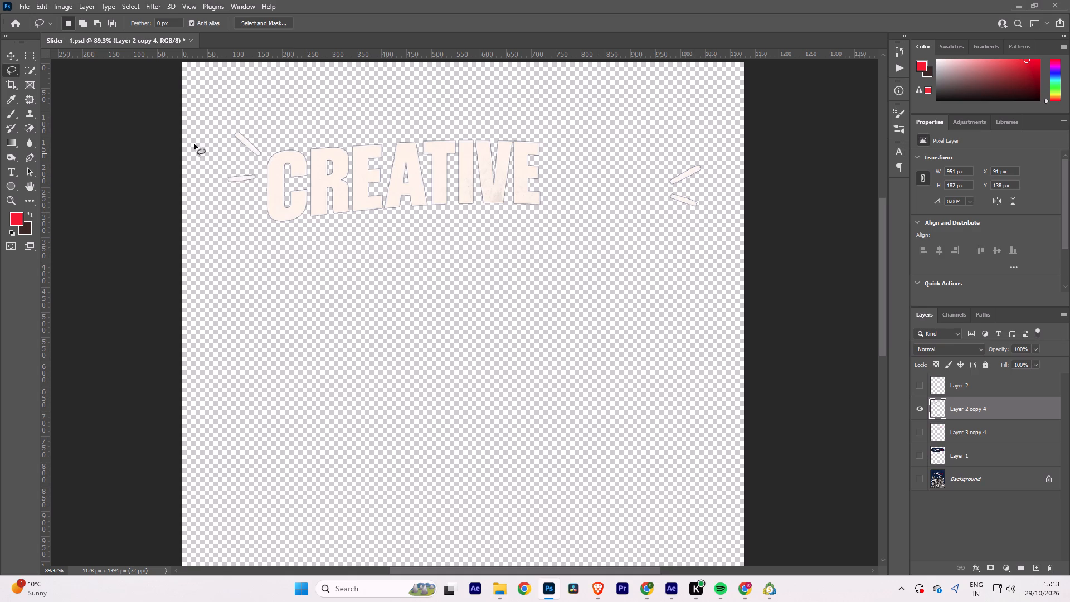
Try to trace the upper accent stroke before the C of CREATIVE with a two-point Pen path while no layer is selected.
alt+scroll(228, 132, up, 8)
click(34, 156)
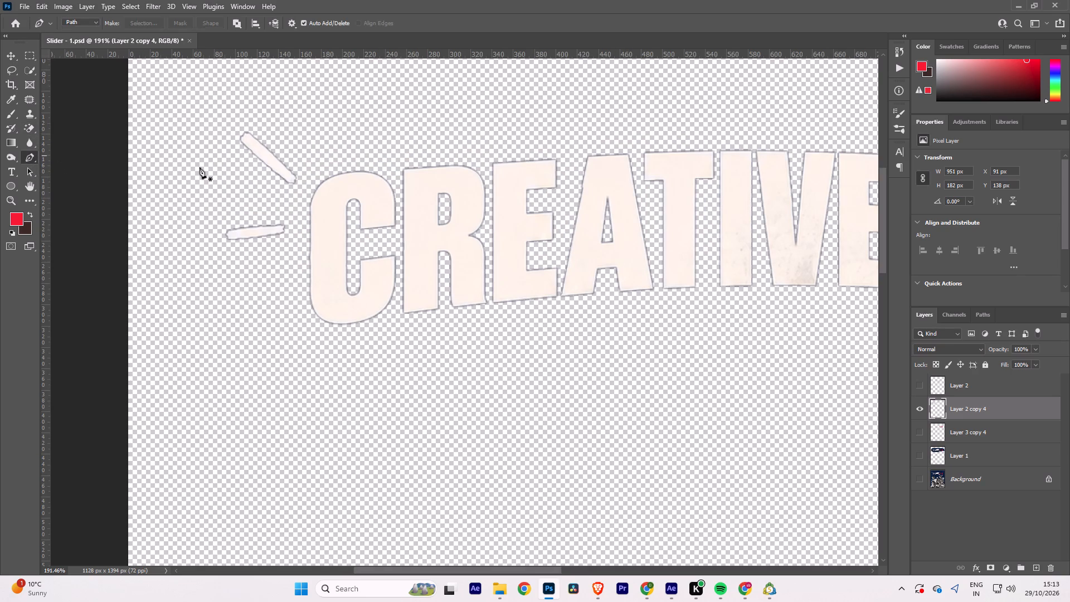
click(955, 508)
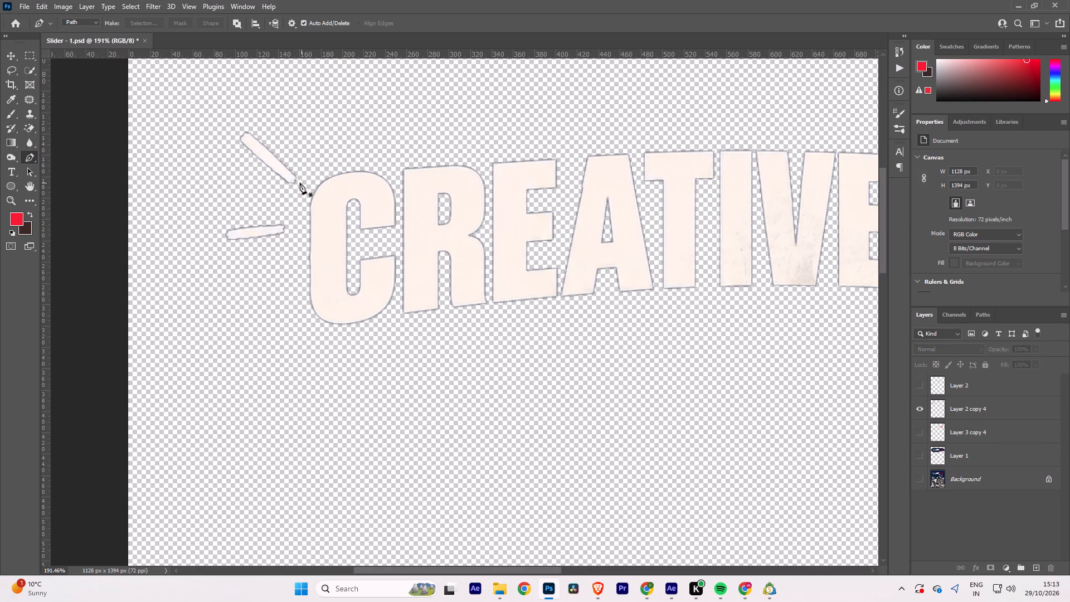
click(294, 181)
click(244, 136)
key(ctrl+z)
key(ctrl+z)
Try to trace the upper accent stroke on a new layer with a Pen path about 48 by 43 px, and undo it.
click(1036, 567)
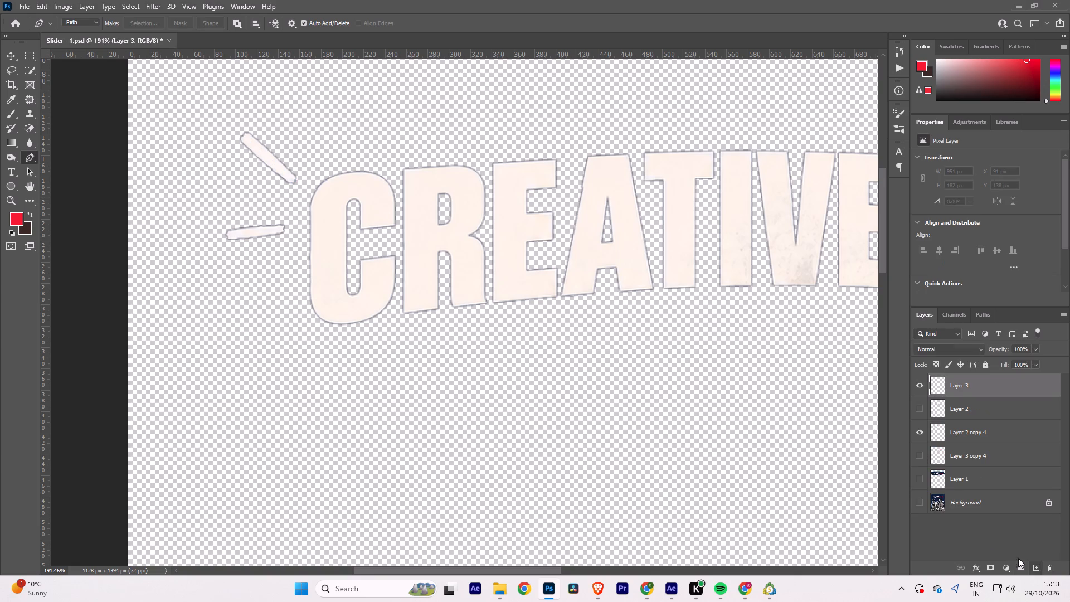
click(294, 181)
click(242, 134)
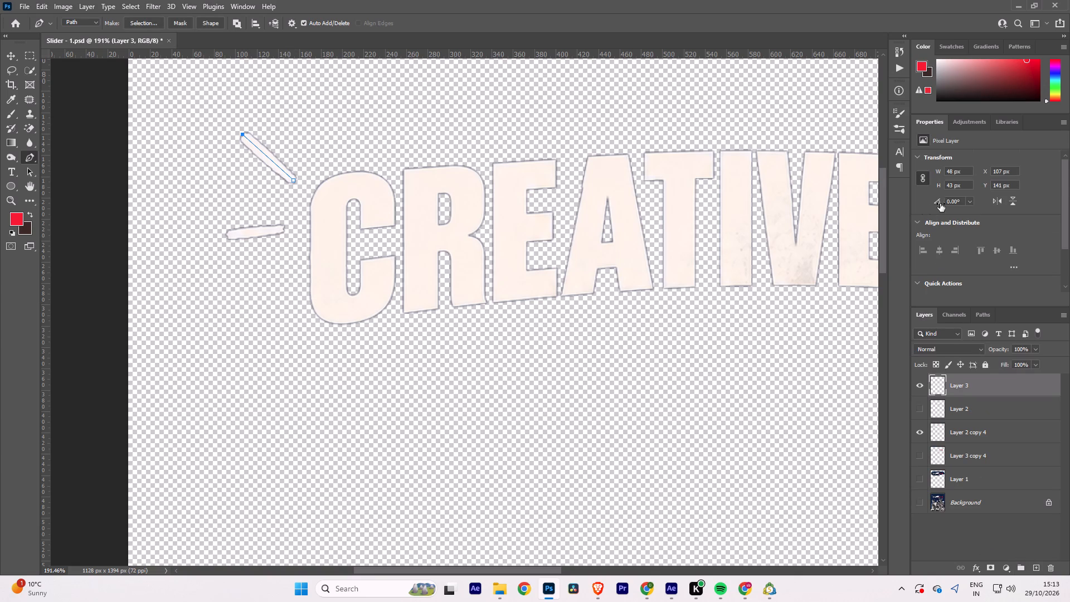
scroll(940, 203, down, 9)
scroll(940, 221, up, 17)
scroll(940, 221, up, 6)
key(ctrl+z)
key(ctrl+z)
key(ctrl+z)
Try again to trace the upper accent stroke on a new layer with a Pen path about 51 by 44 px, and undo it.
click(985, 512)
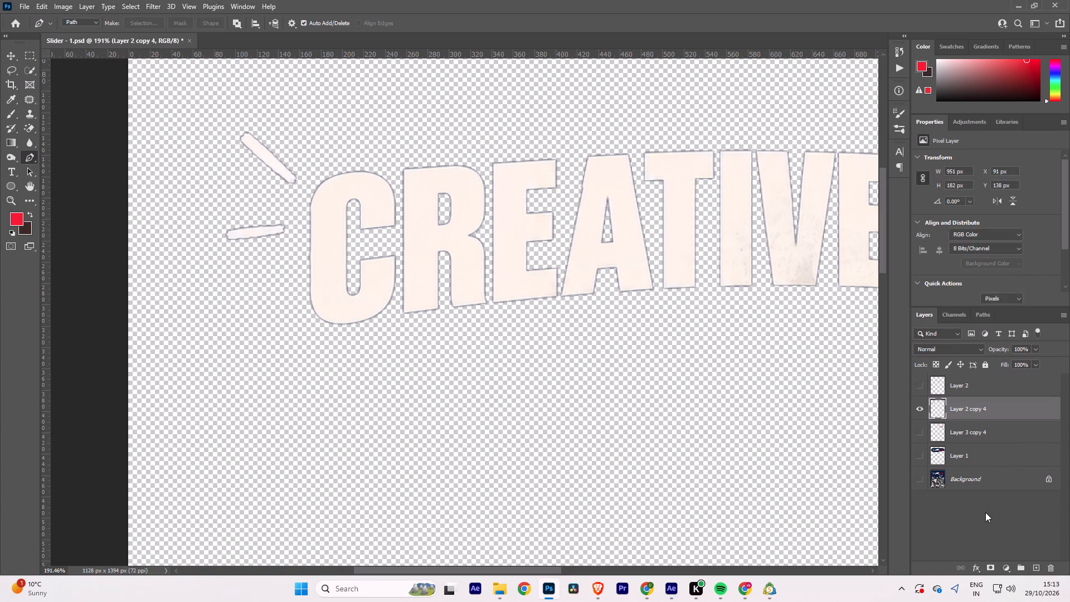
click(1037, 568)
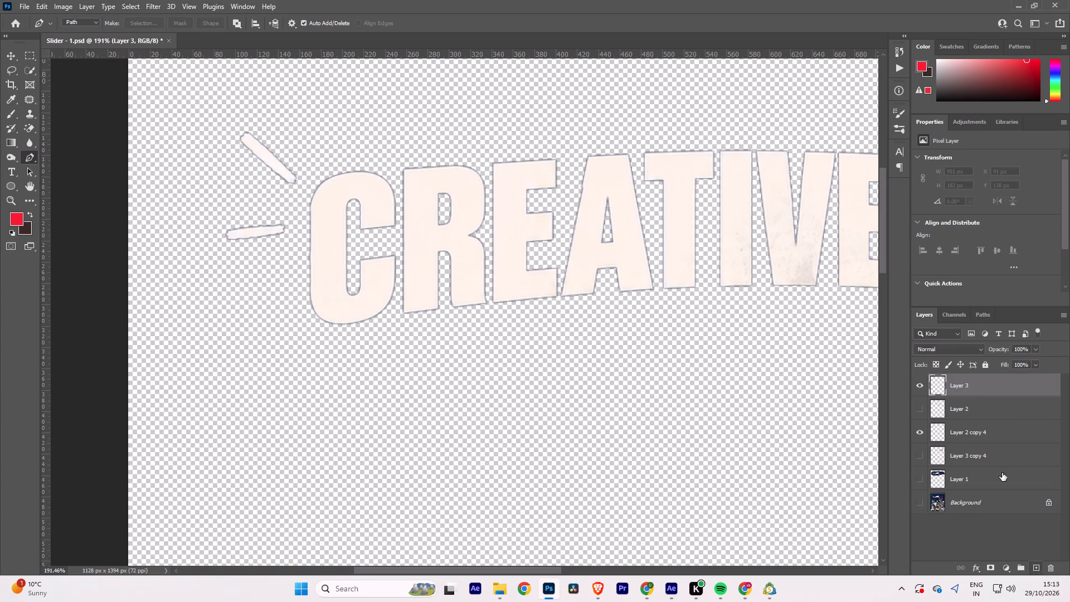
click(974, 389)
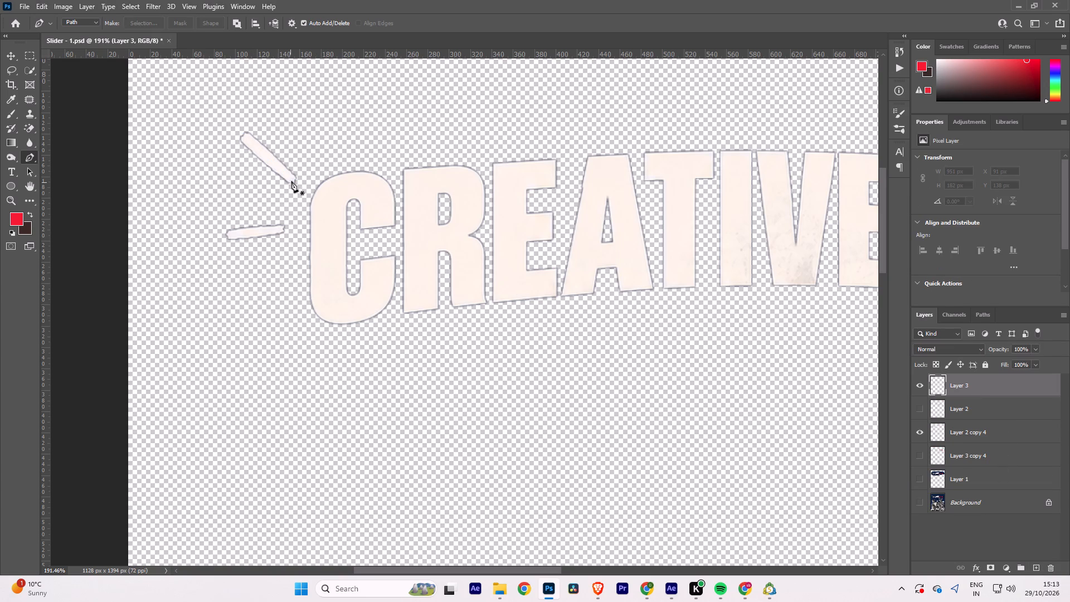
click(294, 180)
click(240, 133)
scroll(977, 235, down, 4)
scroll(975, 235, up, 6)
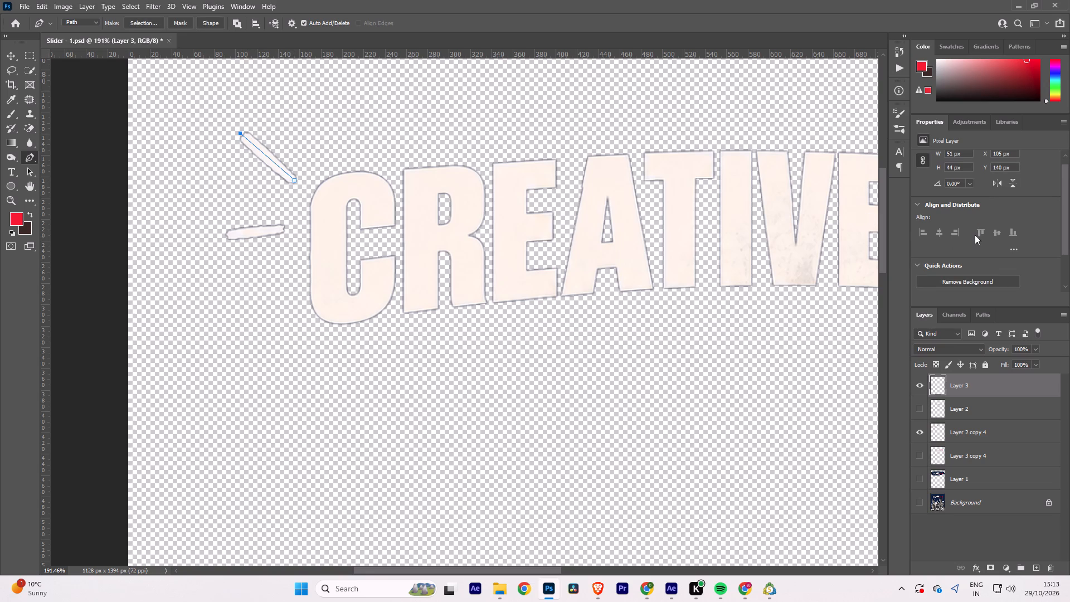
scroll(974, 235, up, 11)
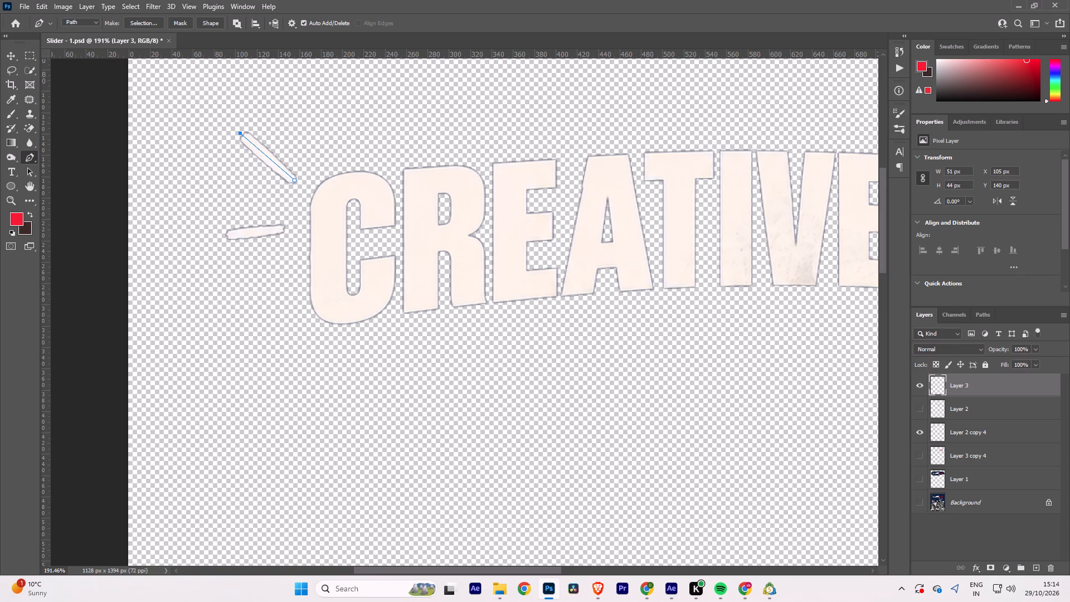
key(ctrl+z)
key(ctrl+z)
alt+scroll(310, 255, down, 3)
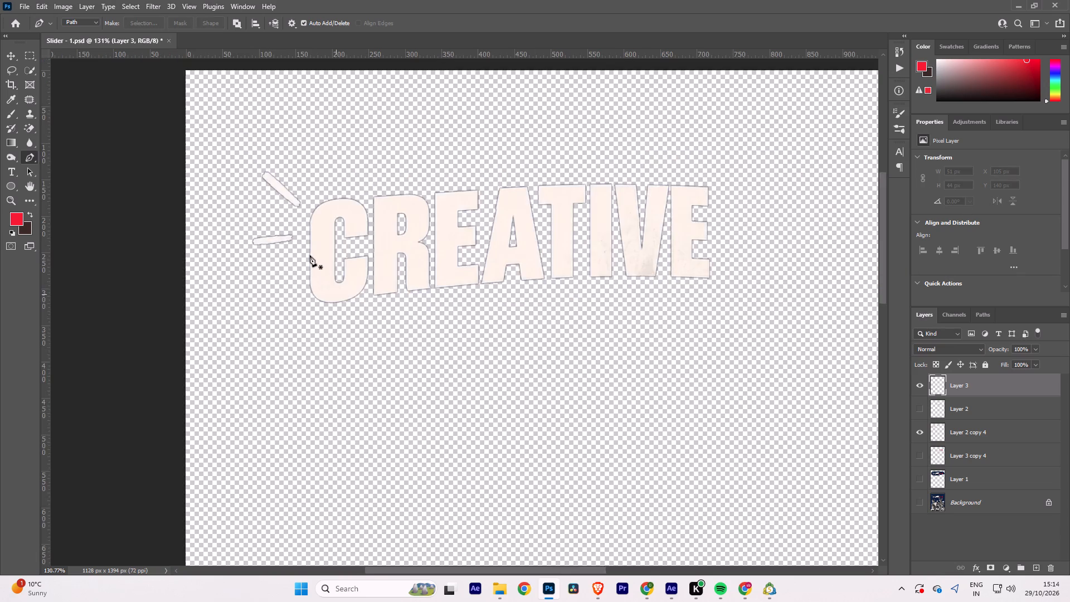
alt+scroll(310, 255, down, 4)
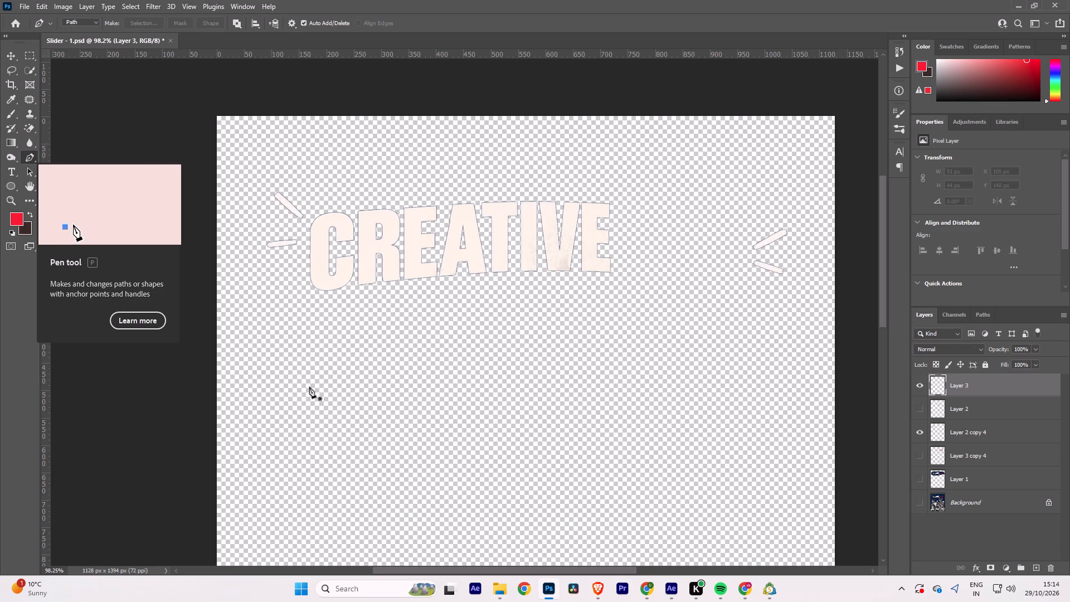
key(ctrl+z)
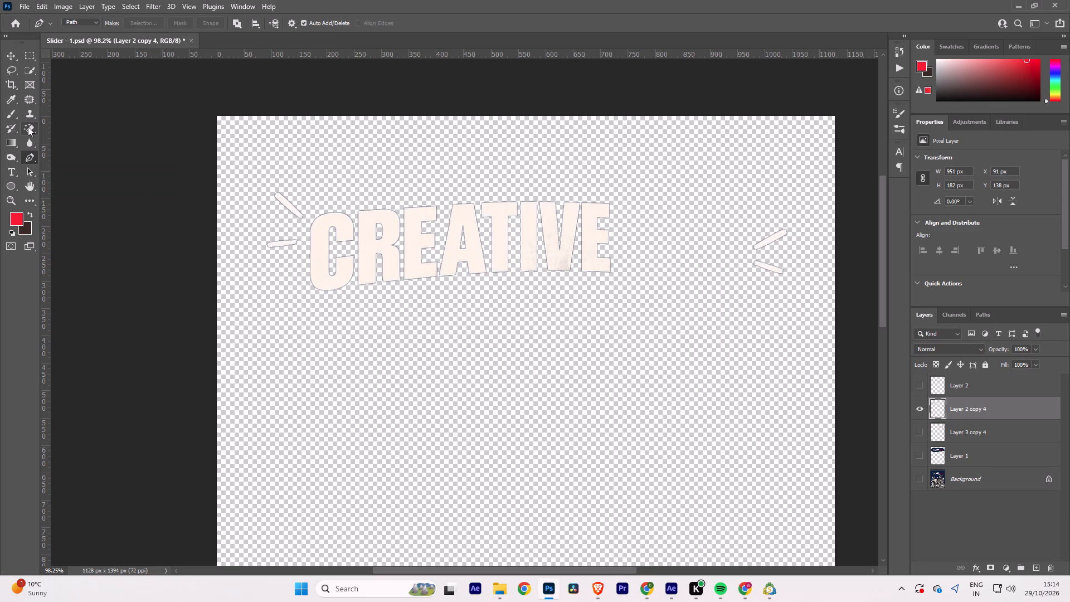
Lasso and delete the accent strokes on both sides of the headline from the merged off-white layer, leaving only CREATIVE.
click(12, 70)
drag(262, 259, 281, 256)
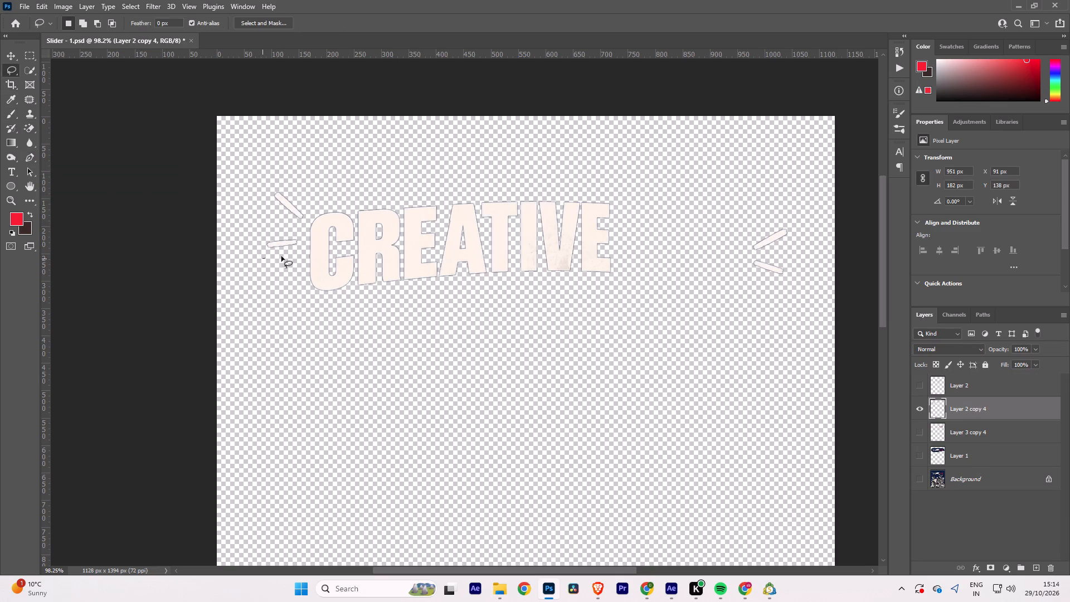
drag(281, 256, 271, 260)
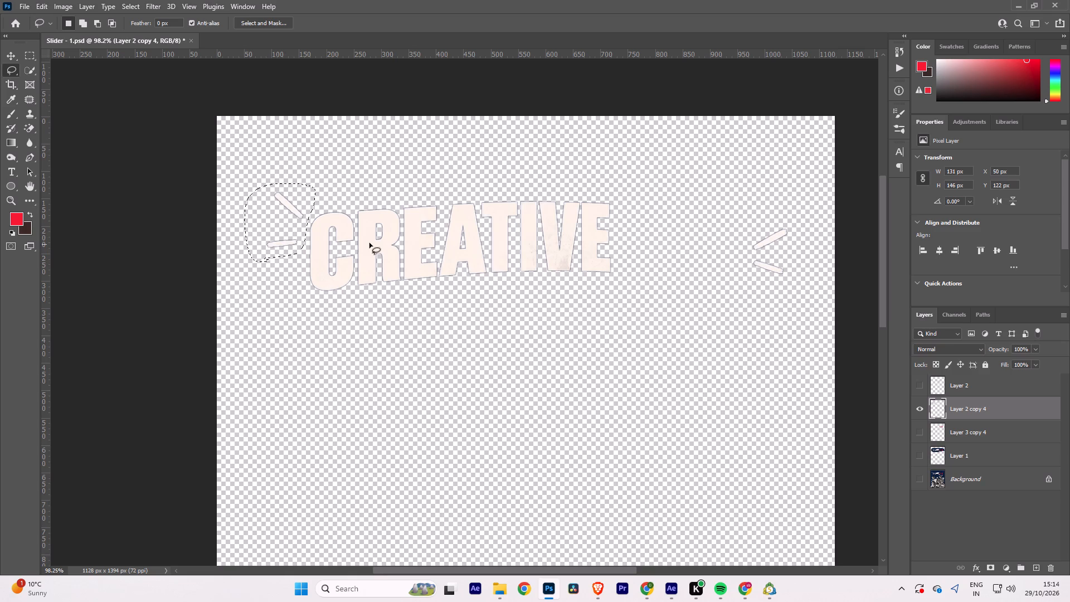
key(Delete)
drag(777, 293, 775, 301)
key(Delete)
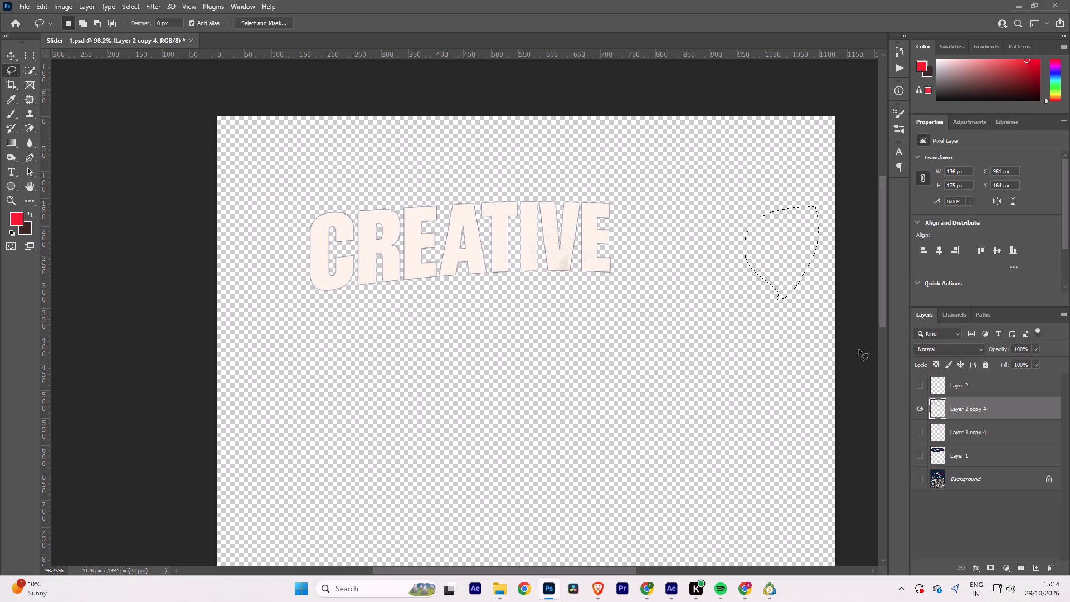
key(ctrl+d)
Show the subtitle layer and the merged red LIFE layer together with the CREATIVE layer.
click(921, 382)
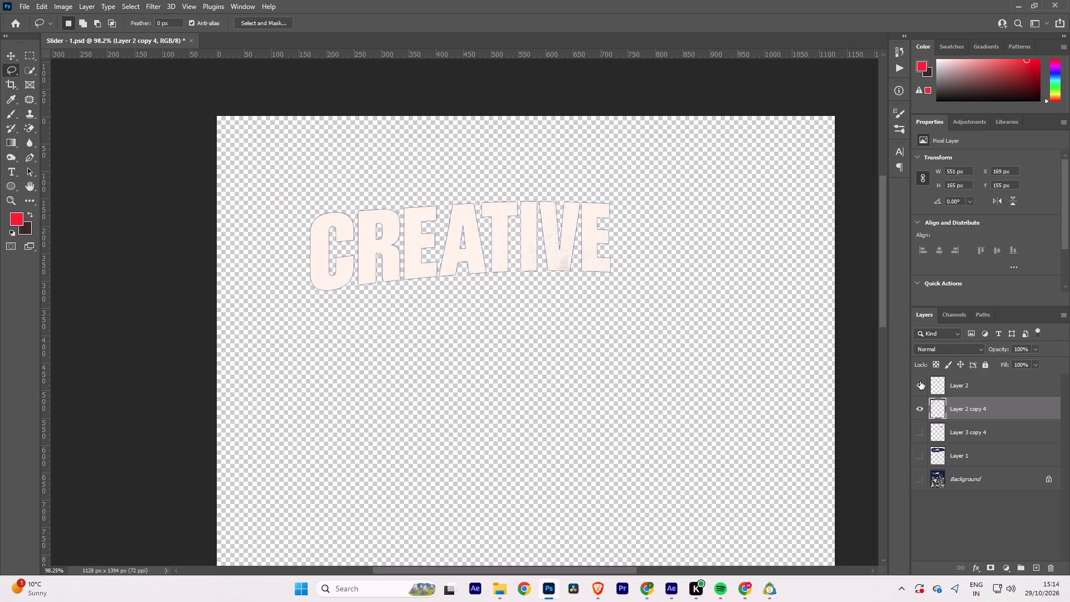
click(920, 430)
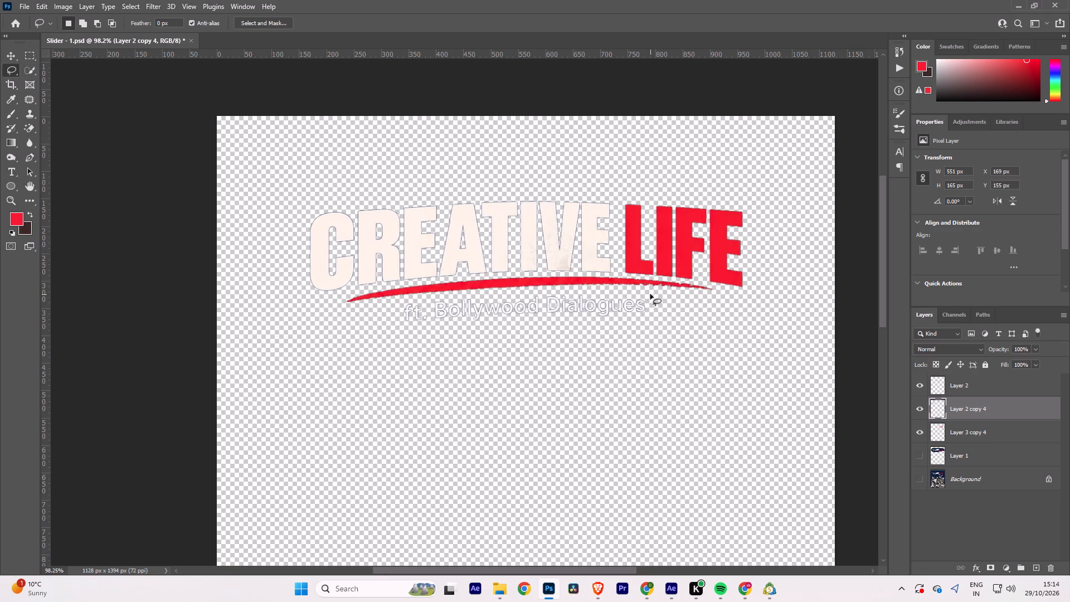
Lasso the word LIFE and copy it from the merged red layer, Layer 3 copy 4, onto its own layer.
alt+scroll(678, 279, up, 2)
click(610, 275)
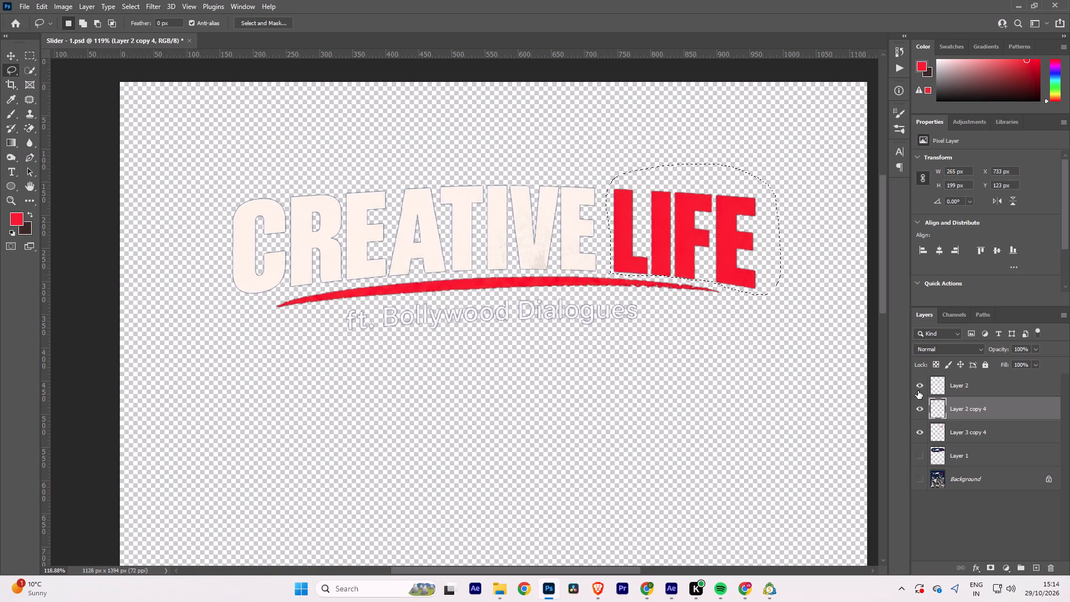
key(ctrl+j)
click(514, 210)
click(516, 222)
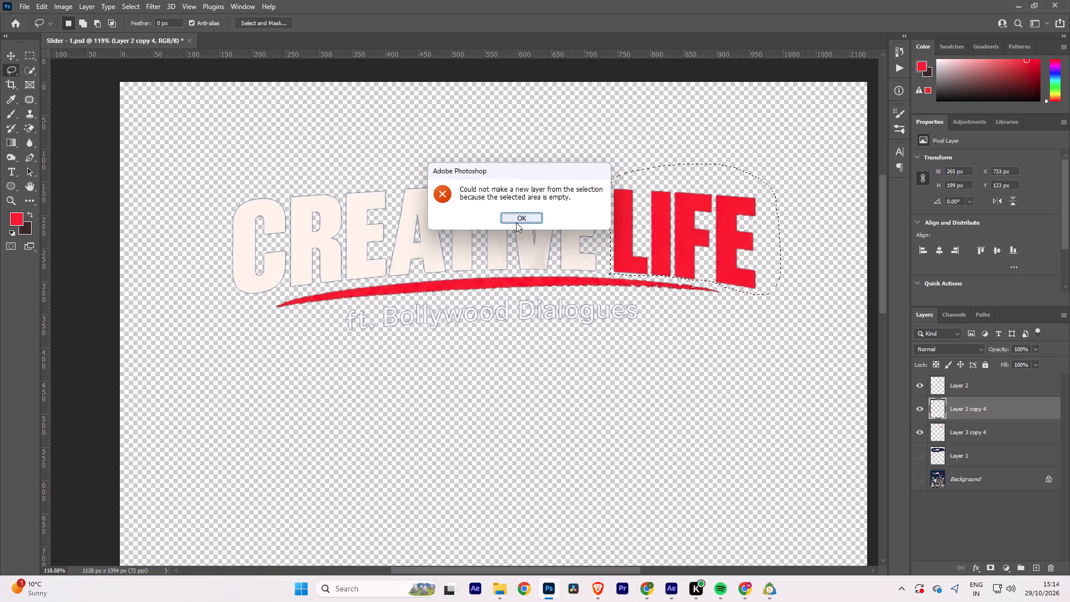
click(922, 409)
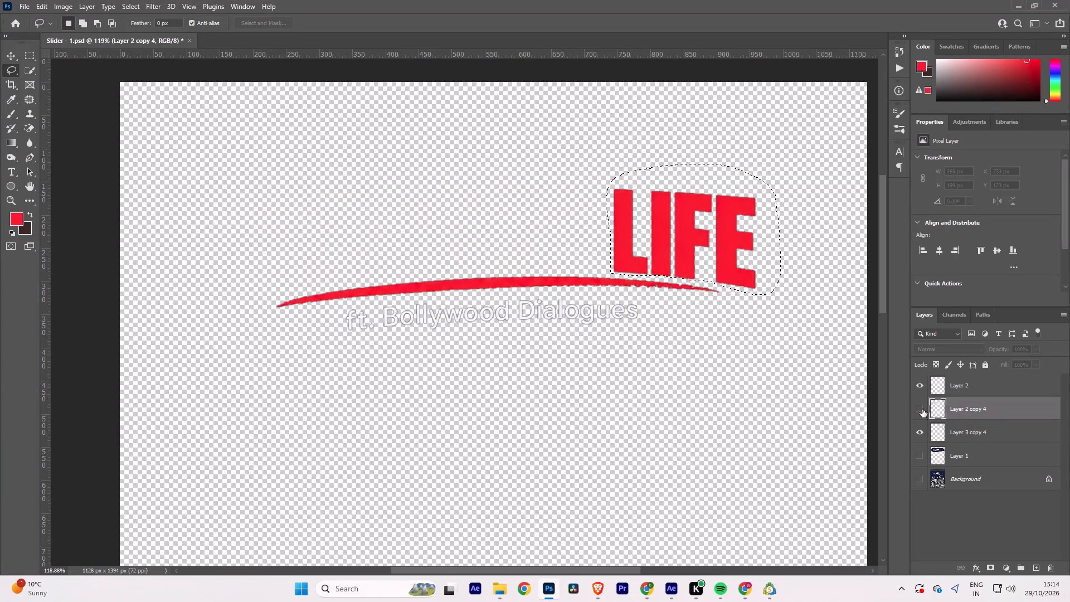
click(922, 409)
click(961, 431)
double_click(922, 430)
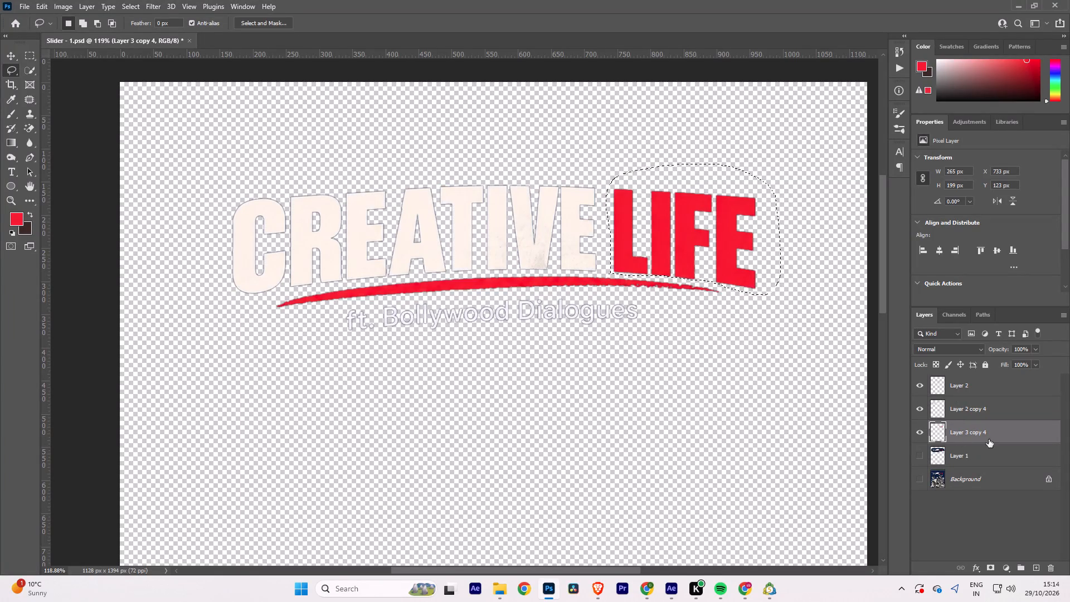
key(ctrl+j)
click(917, 451)
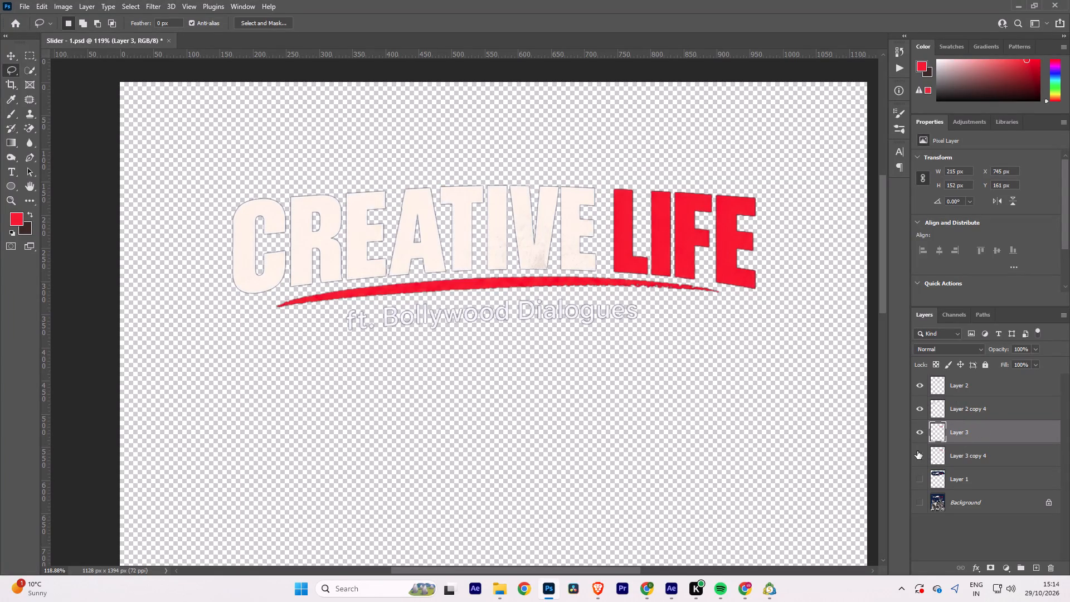
Lasso and delete LIFE and its leftover fragment from Layer 3 copy 4, keeping only the red underline stroke.
click(920, 431)
click(920, 454)
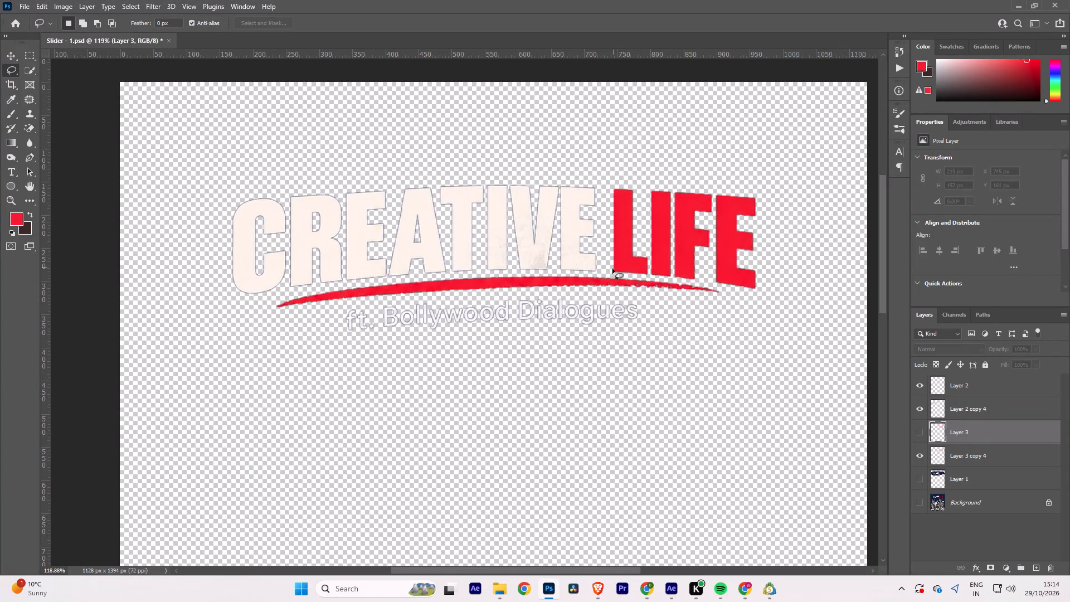
drag(609, 272, 770, 242)
key(ctrl+d)
click(607, 271)
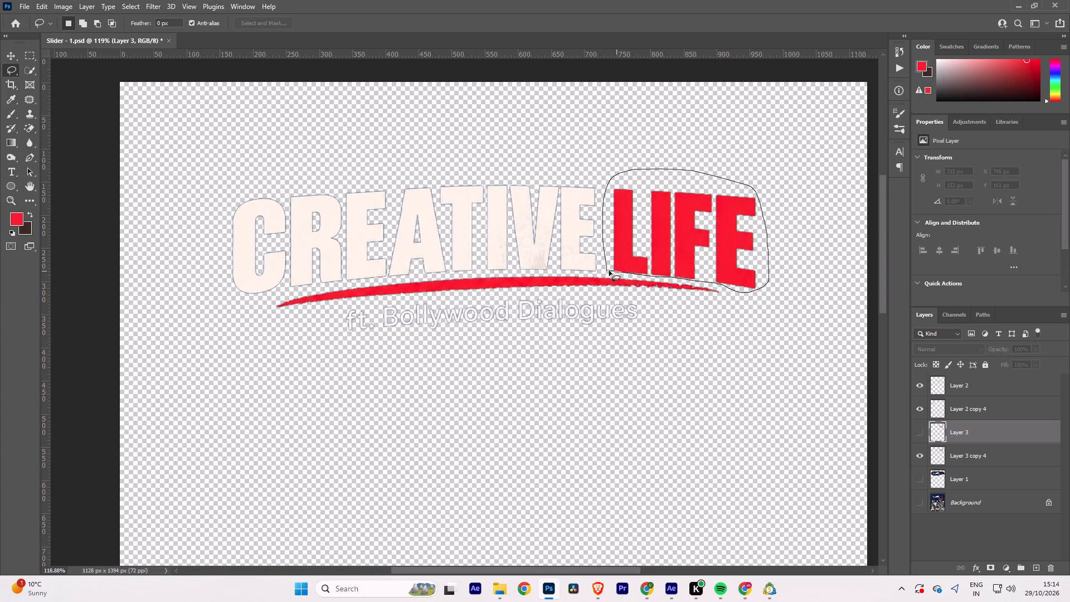
key(Delete)
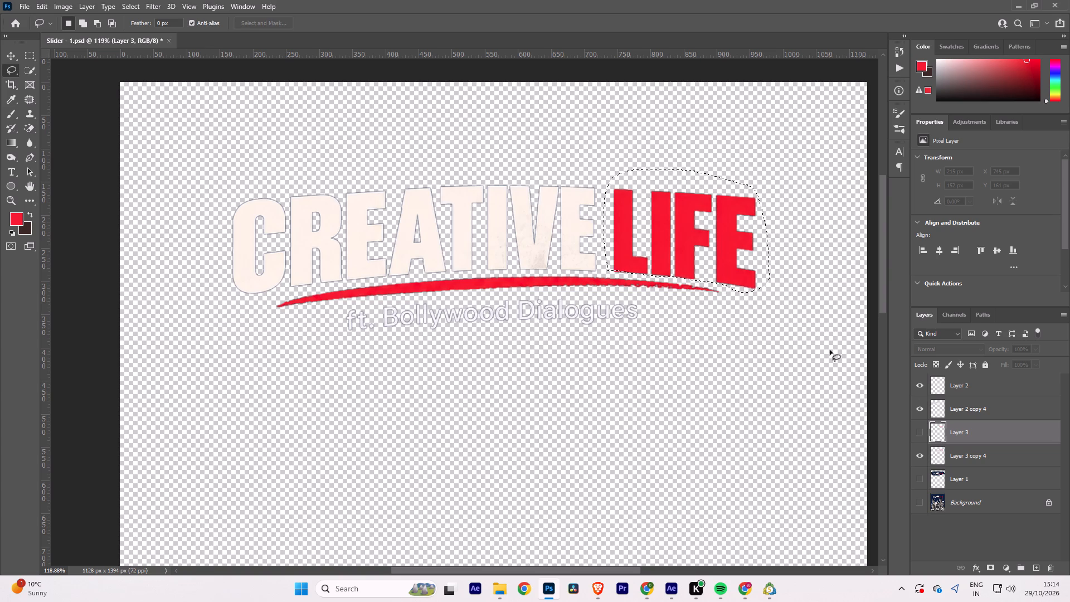
click(973, 453)
key(Delete)
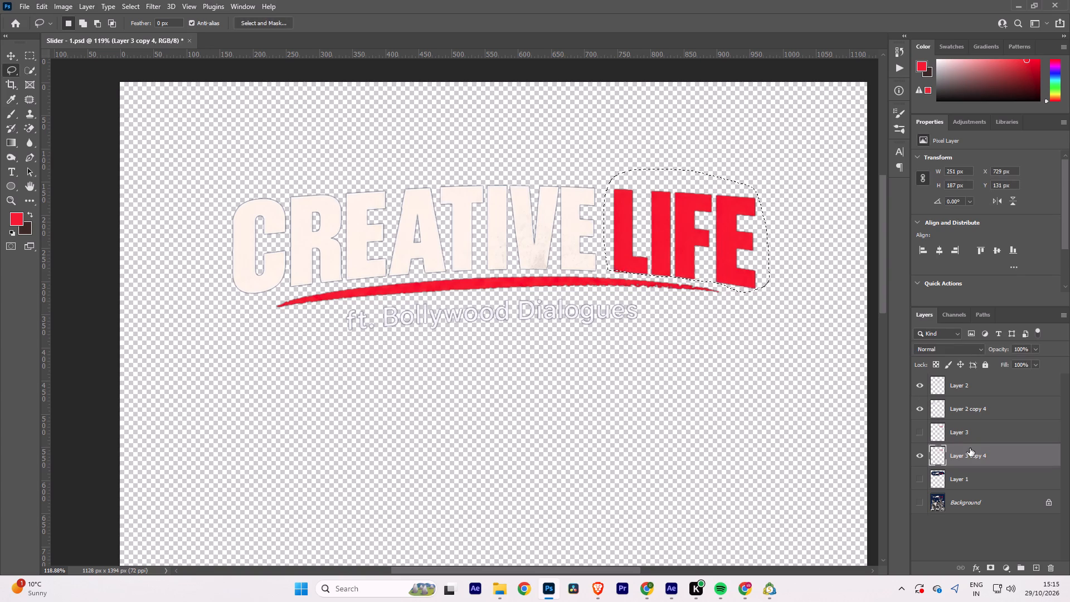
alt+scroll(623, 270, up, 9)
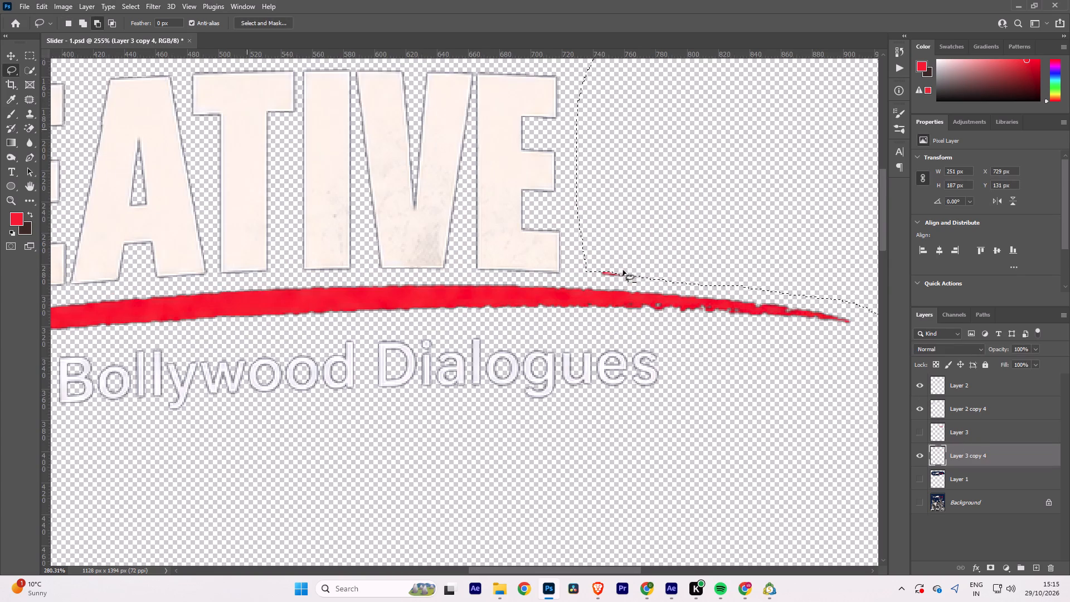
drag(624, 233, 622, 242)
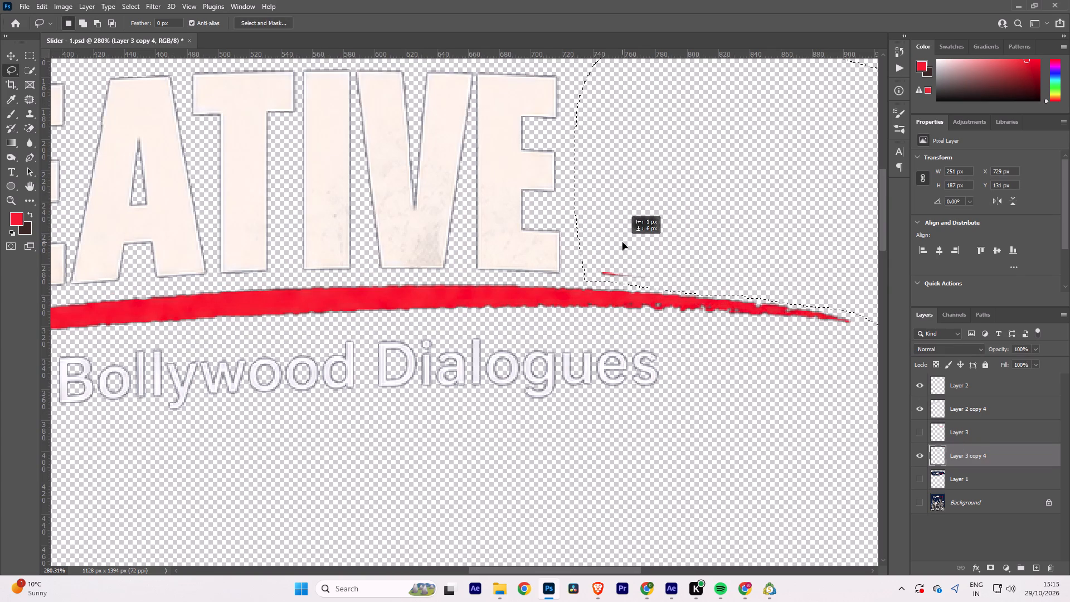
drag(622, 242, 627, 241)
key(Delete)
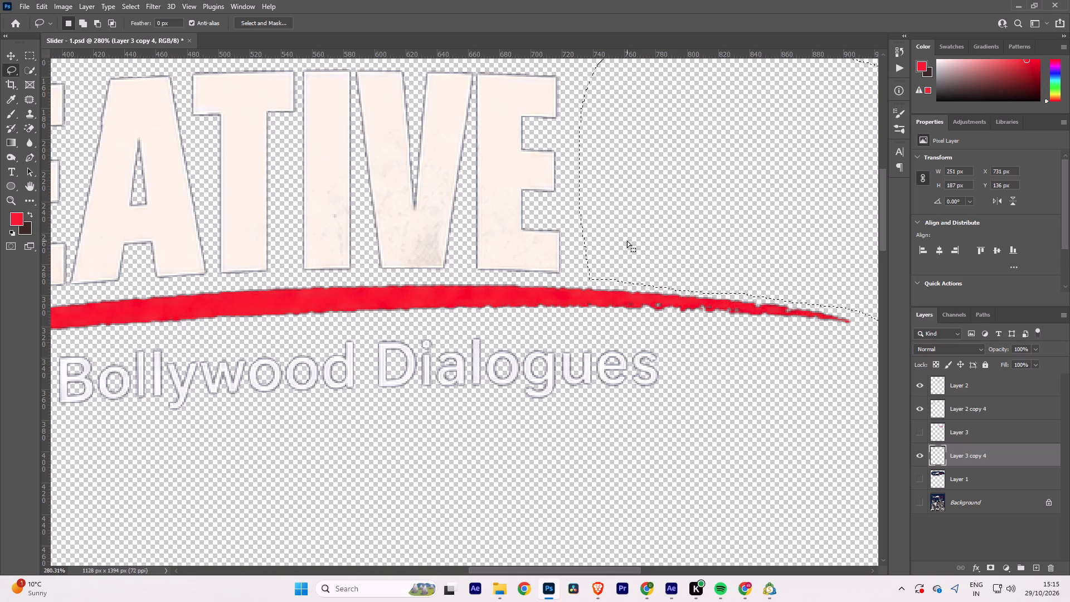
key(ctrl+d)
Show the separated LIFE layer and merge it with the CREATIVE layer into one headline layer.
alt+scroll(609, 241, down, 14)
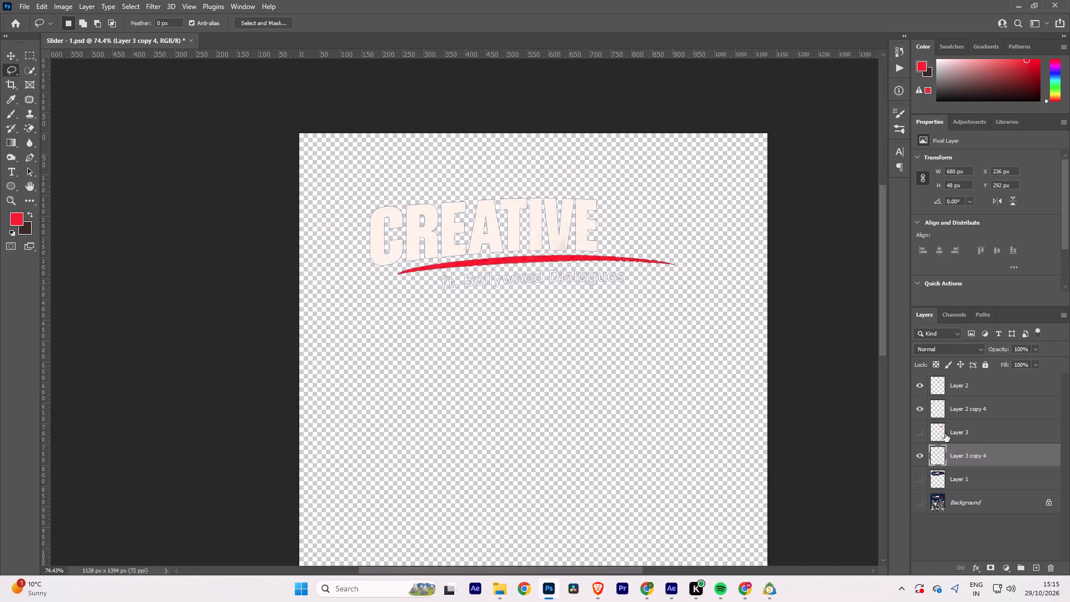
click(921, 432)
click(913, 405)
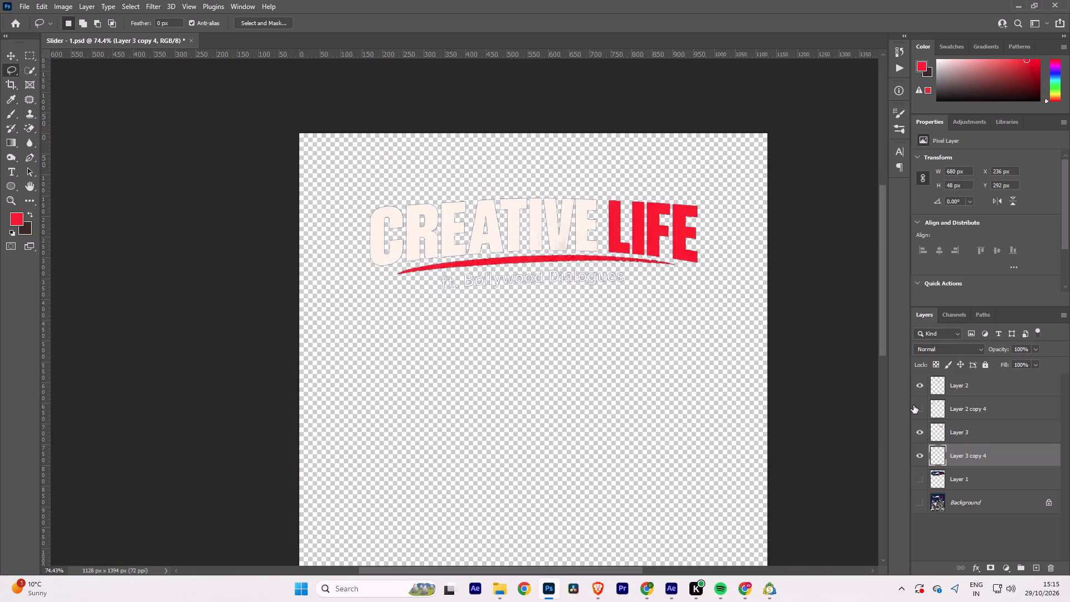
click(913, 405)
double_click(917, 433)
click(974, 407)
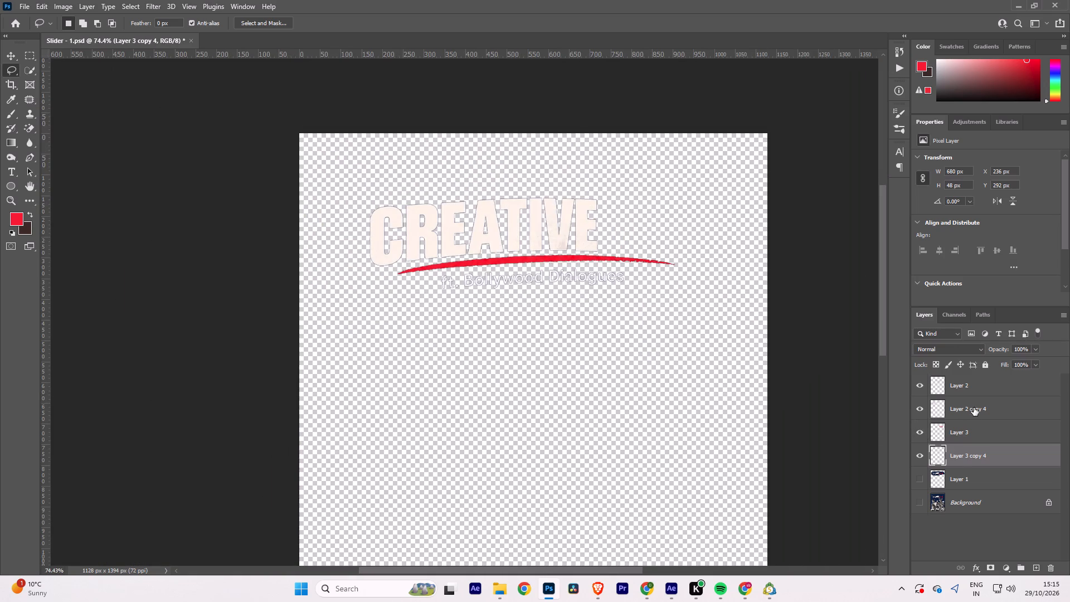
shift+click(965, 428)
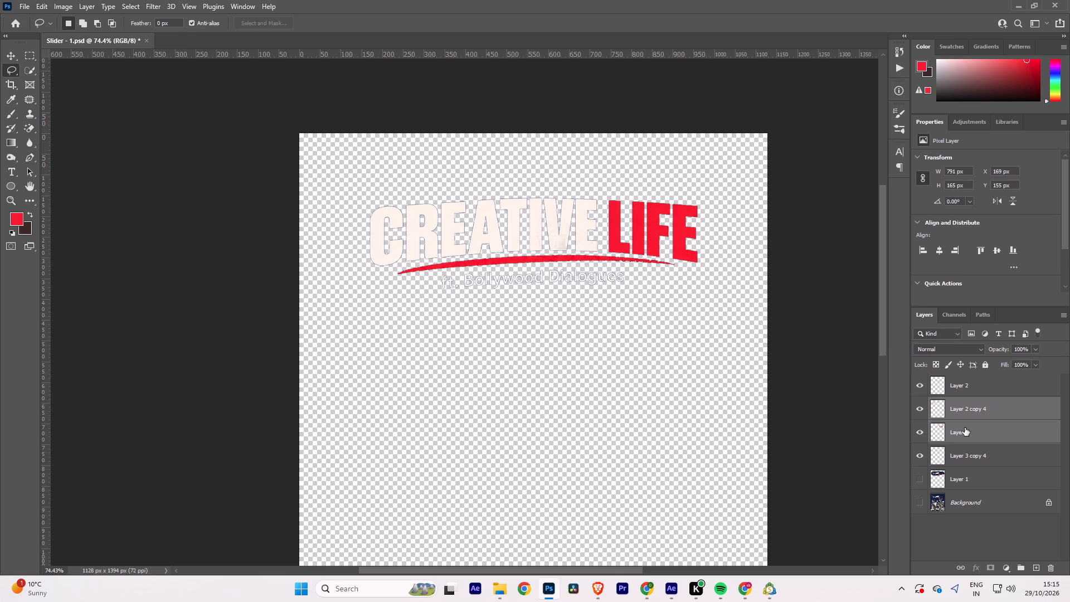
key(ctrl+e)
Check what the subtitle, headline and underline layers each contain by toggling their visibility.
click(916, 406)
click(916, 406)
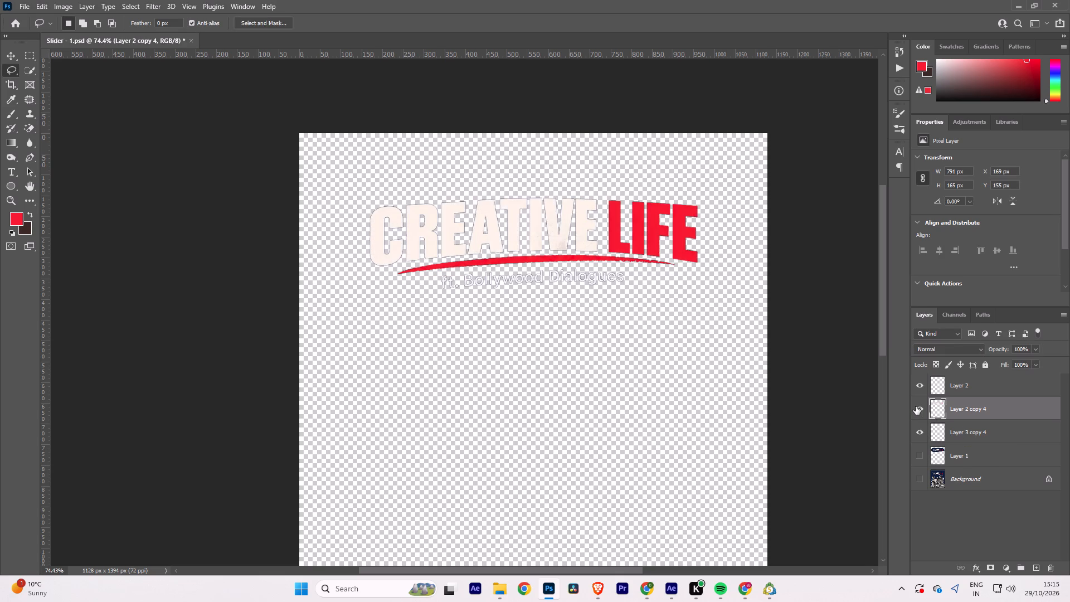
click(919, 385)
click(919, 385)
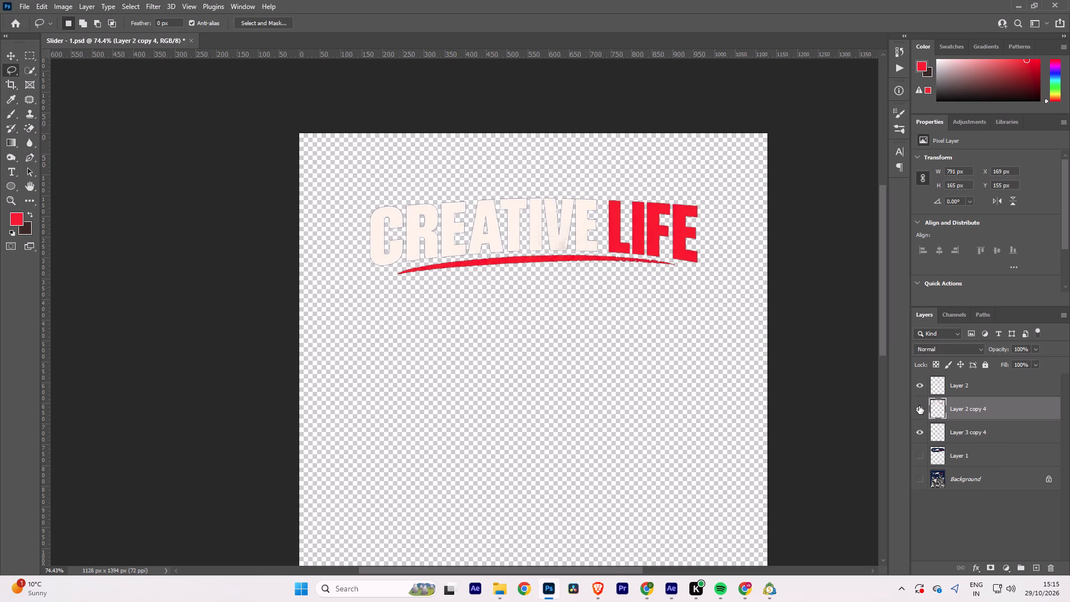
click(919, 406)
click(919, 406)
click(921, 428)
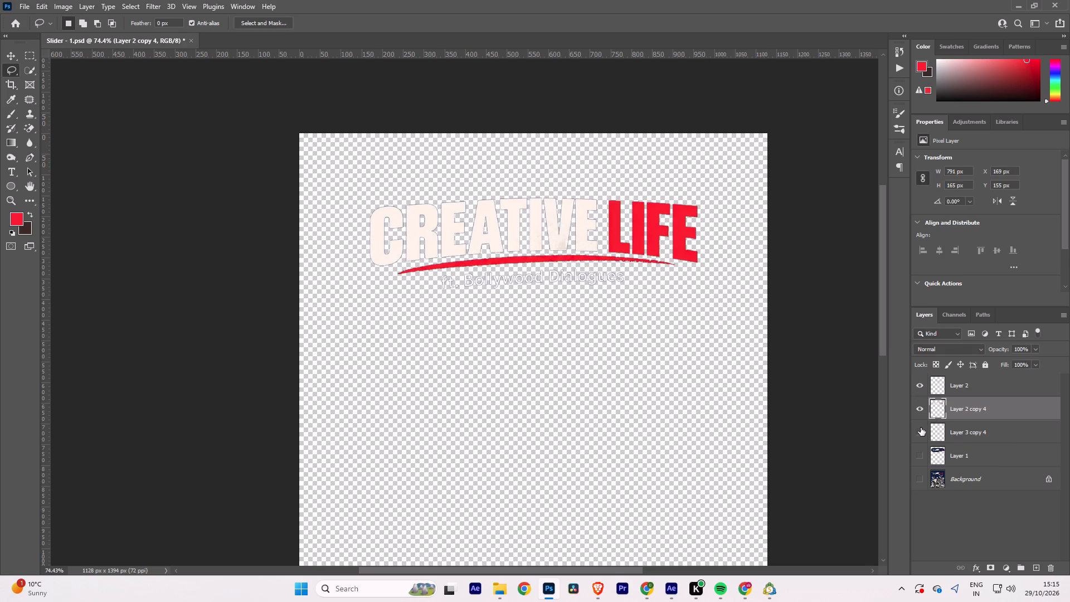
click(921, 428)
click(921, 386)
click(922, 385)
Reorder the layers so the headline is on top, followed by the red underline and the subtitle.
drag(977, 383, 976, 409)
drag(976, 409, 975, 430)
click(921, 381)
click(921, 381)
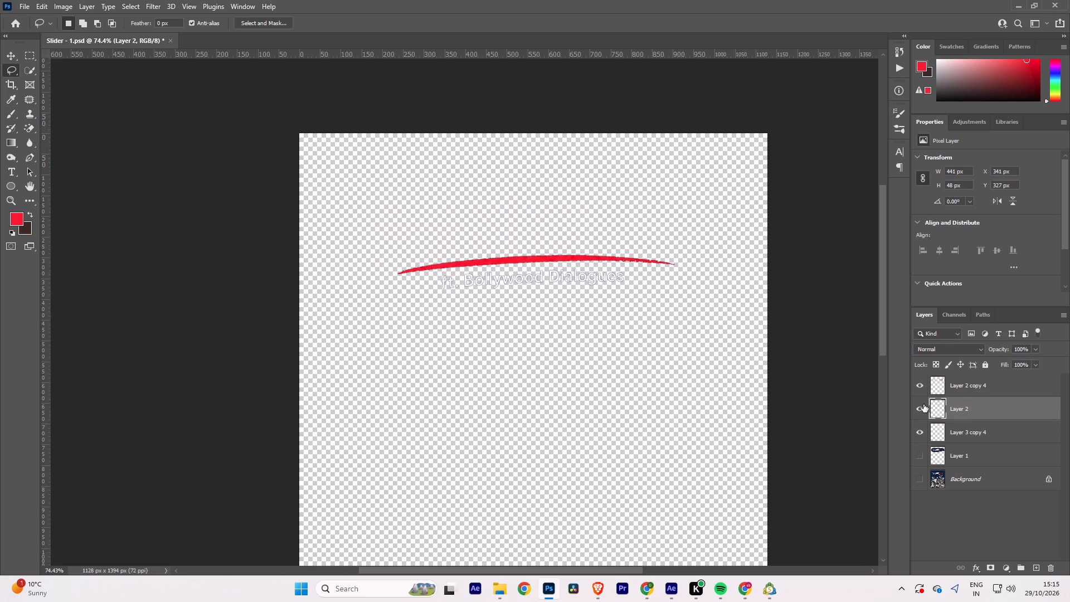
click(923, 404)
click(923, 404)
click(918, 425)
click(918, 428)
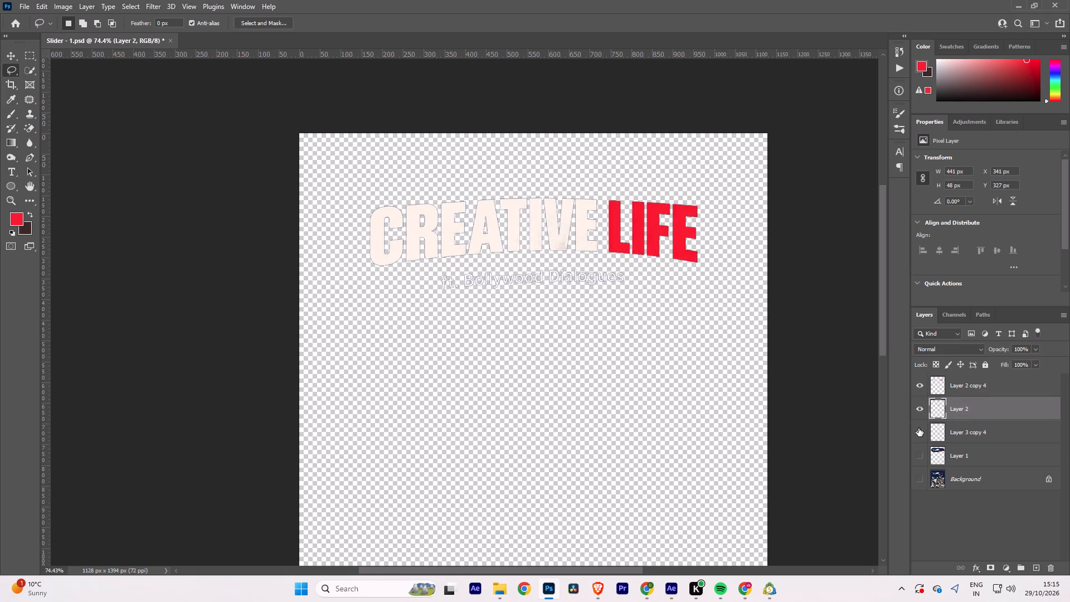
drag(966, 430, 965, 402)
Check and delete Layer 1, the leftover copy of the poster's headline area.
click(921, 451)
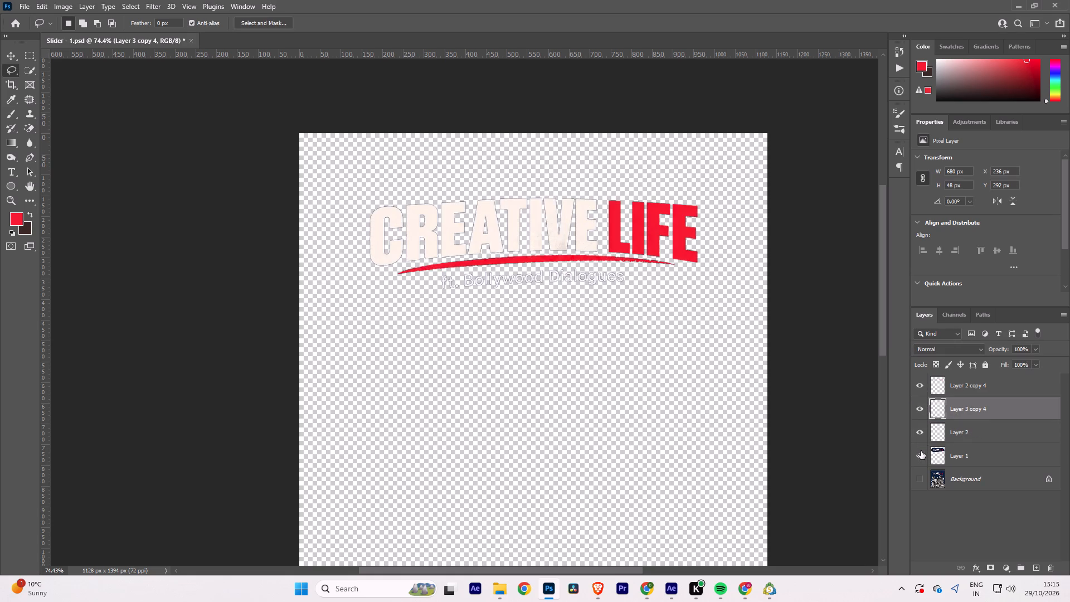
click(921, 451)
click(974, 457)
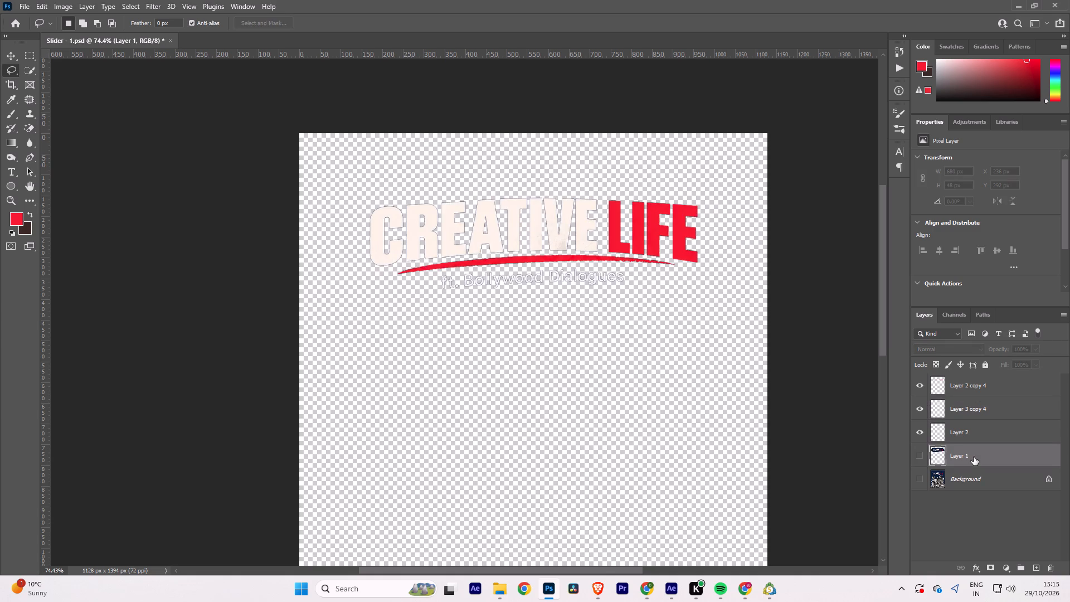
key(Delete)
Show the full poster on the Background layer beneath the separated layers.
click(923, 455)
click(923, 455)
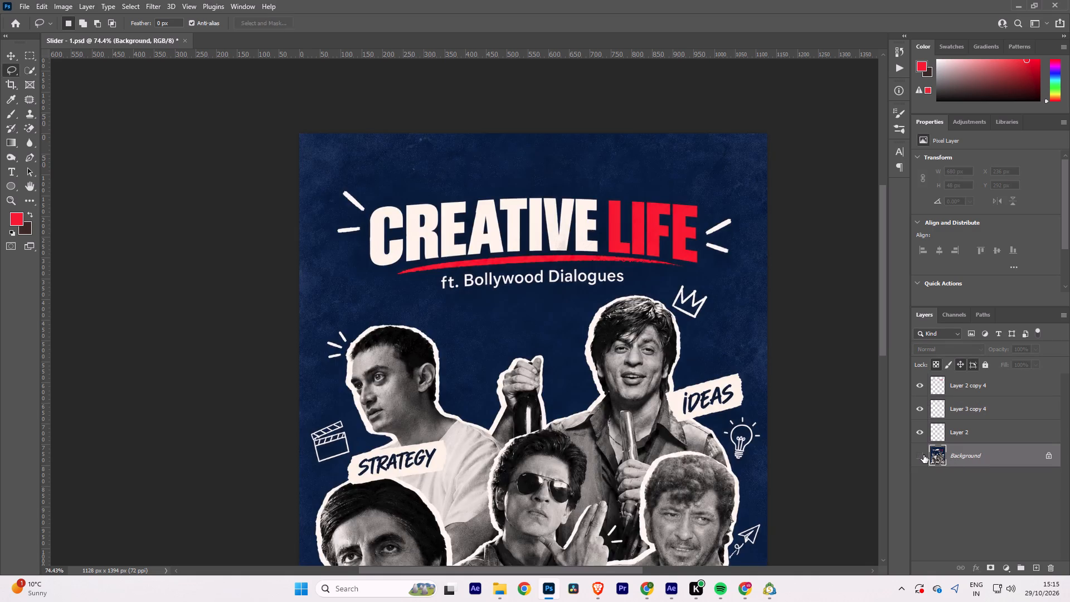
click(923, 455)
click(923, 455)
click(923, 455)
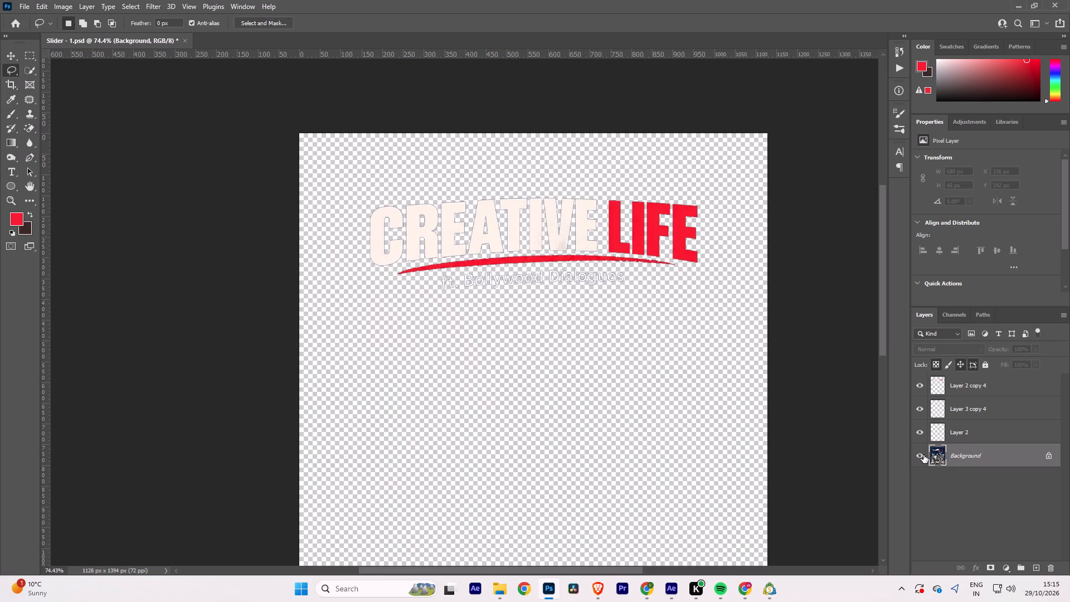
Lasso STRATEGY inside its paper label, copy the roughly 212 by 89 px area to a new layer, and hide the Background.
key(space)
key(space)
key(space)
key(space)
key(space)
key(space)
key(space)
key(space)
key(space)
key(space)
key(space)
drag(521, 366, 521, 299)
alt+scroll(533, 307, down, 2)
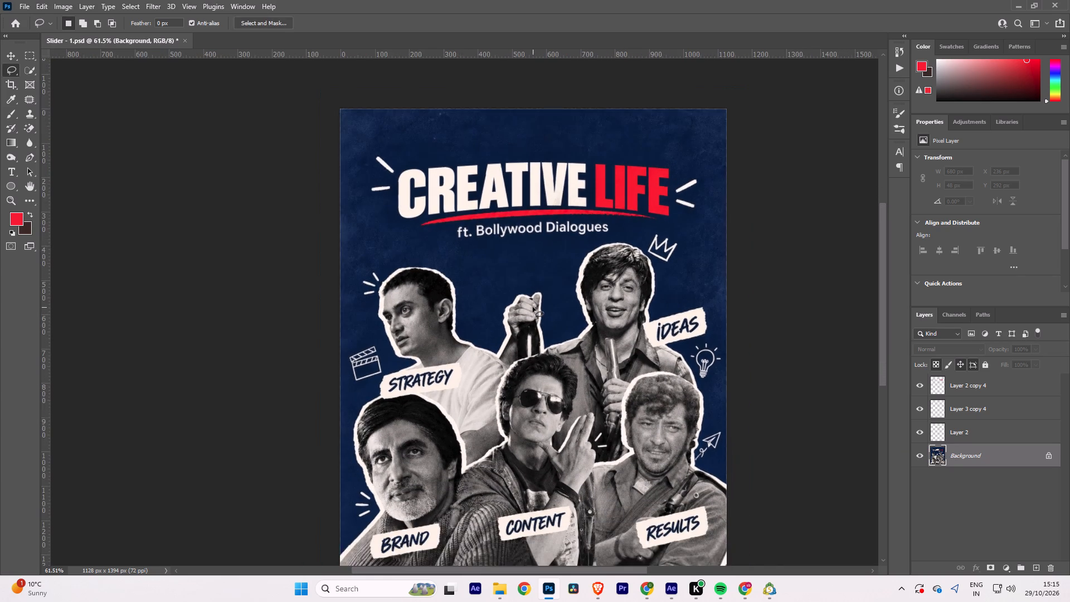
alt+scroll(533, 307, down, 1)
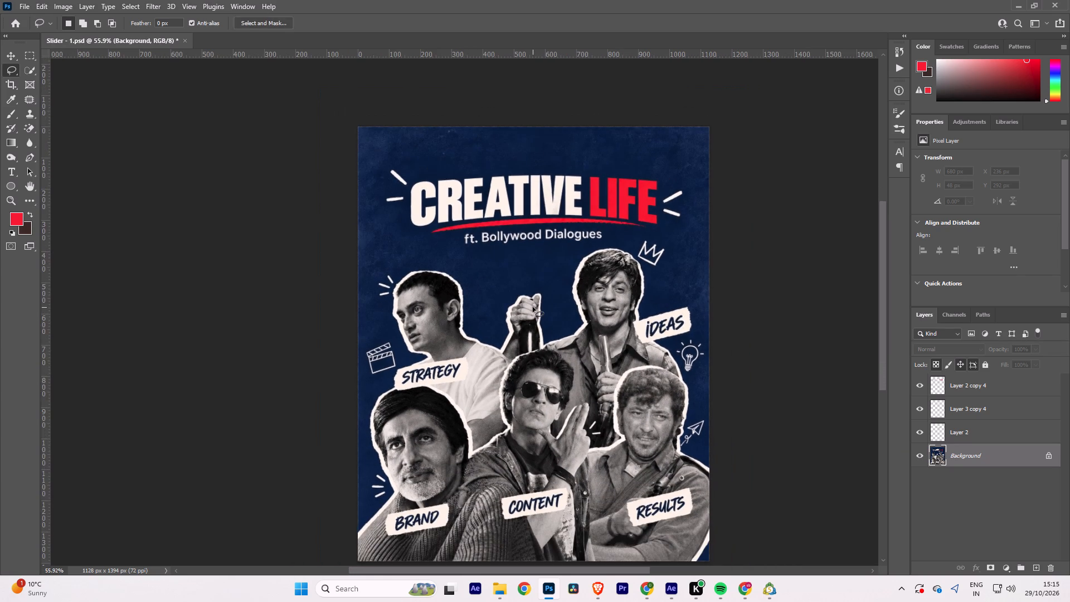
scroll(533, 307, up, 1)
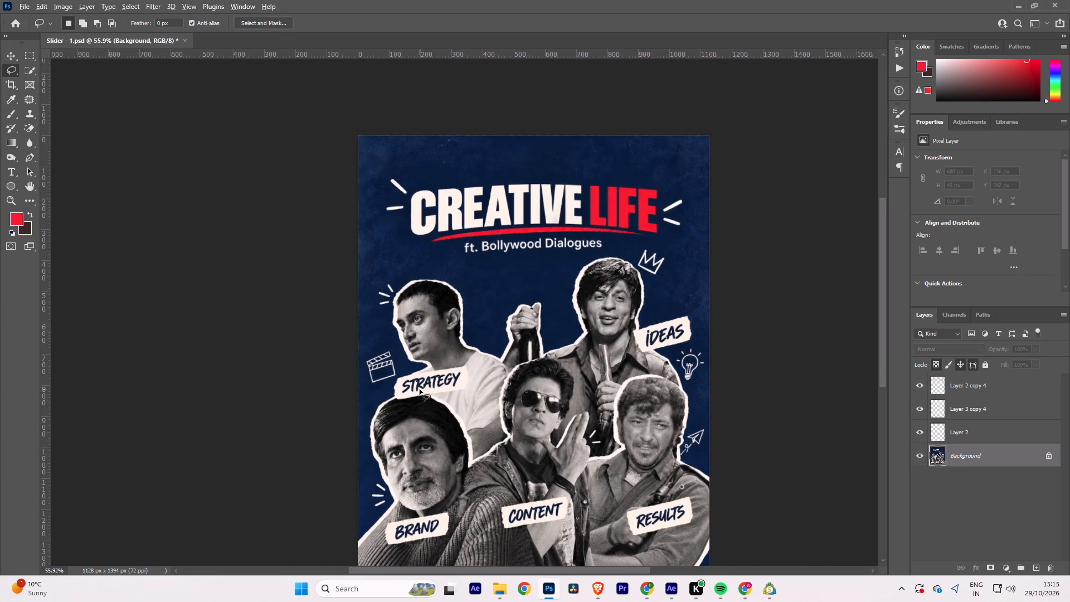
alt+scroll(419, 390, up, 12)
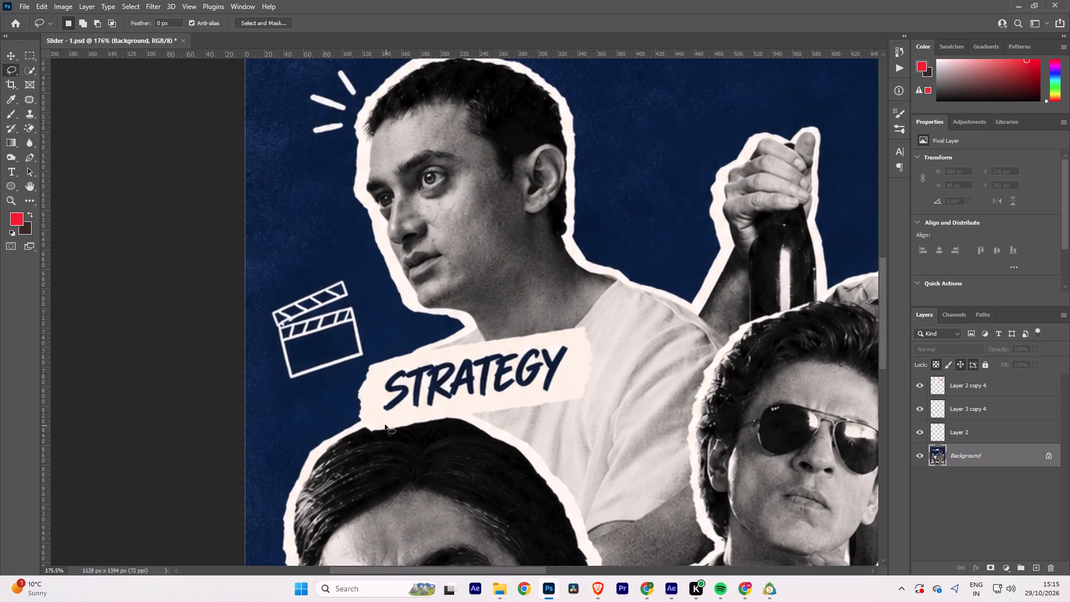
click(385, 424)
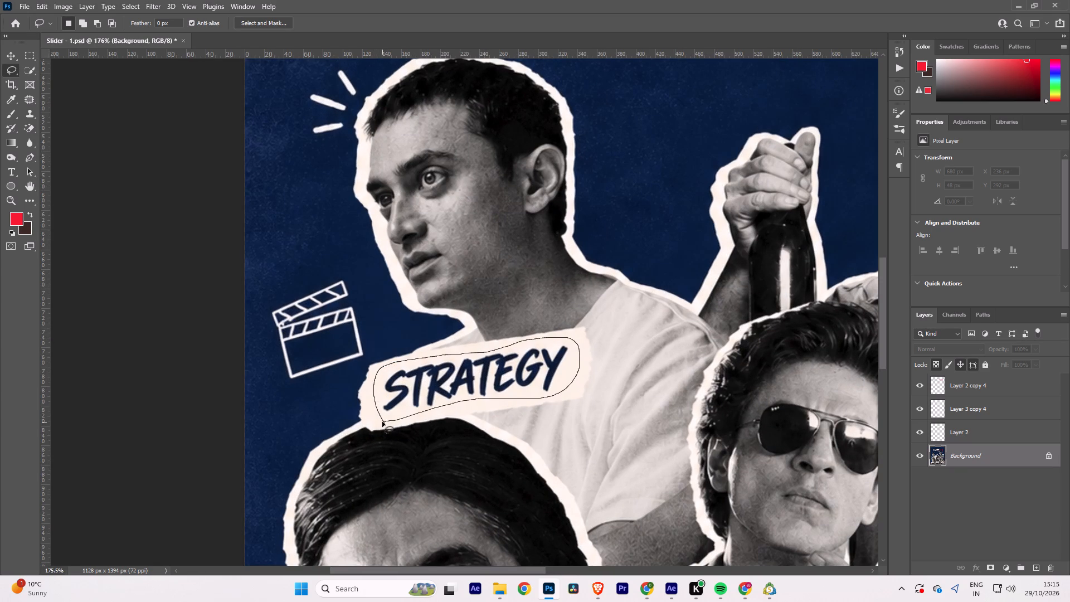
key(ctrl+j)
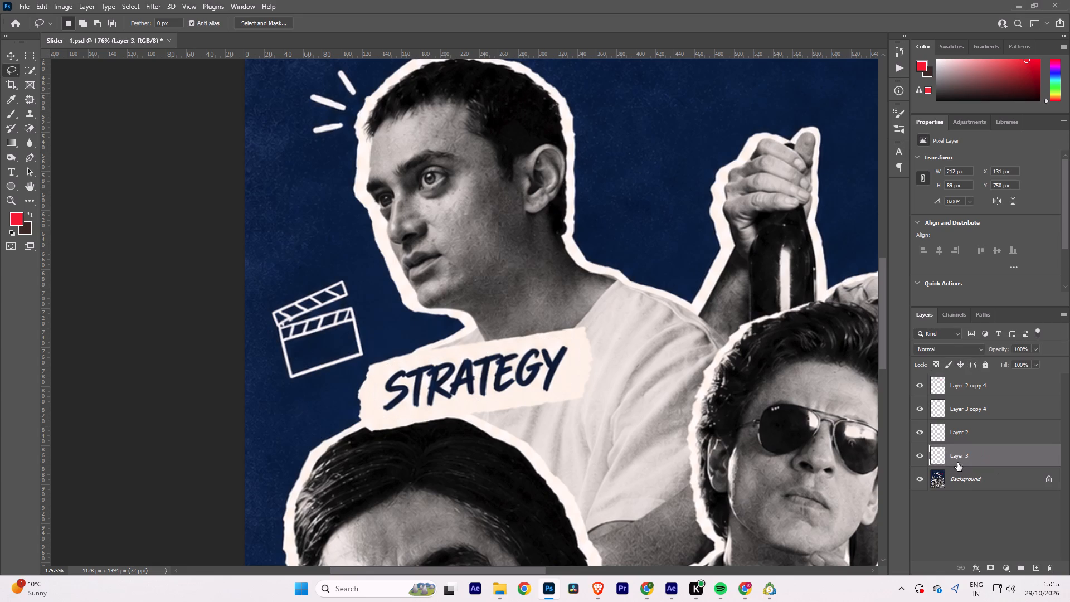
click(920, 479)
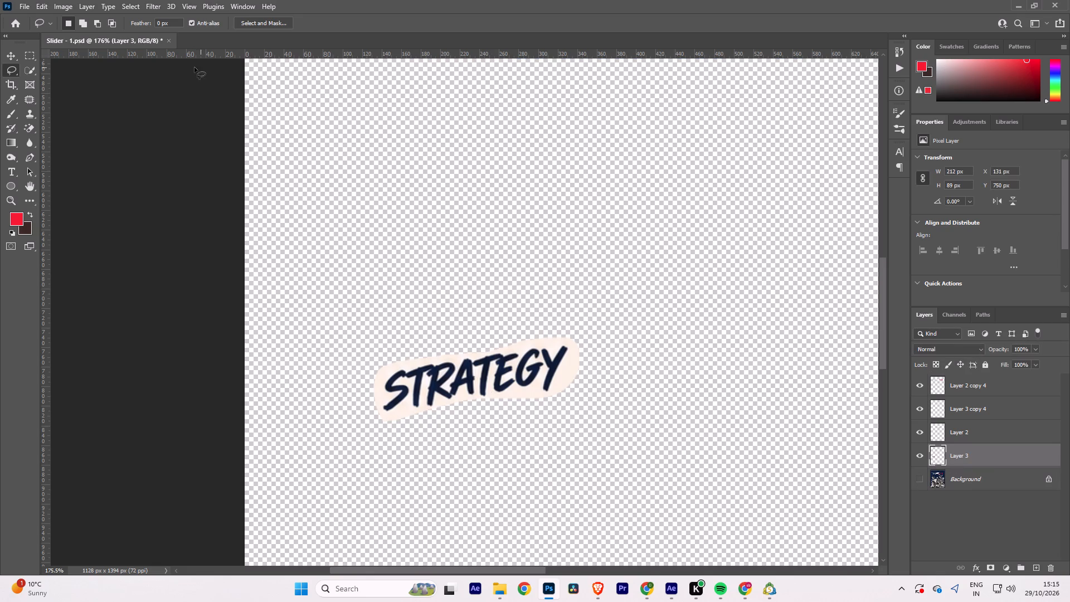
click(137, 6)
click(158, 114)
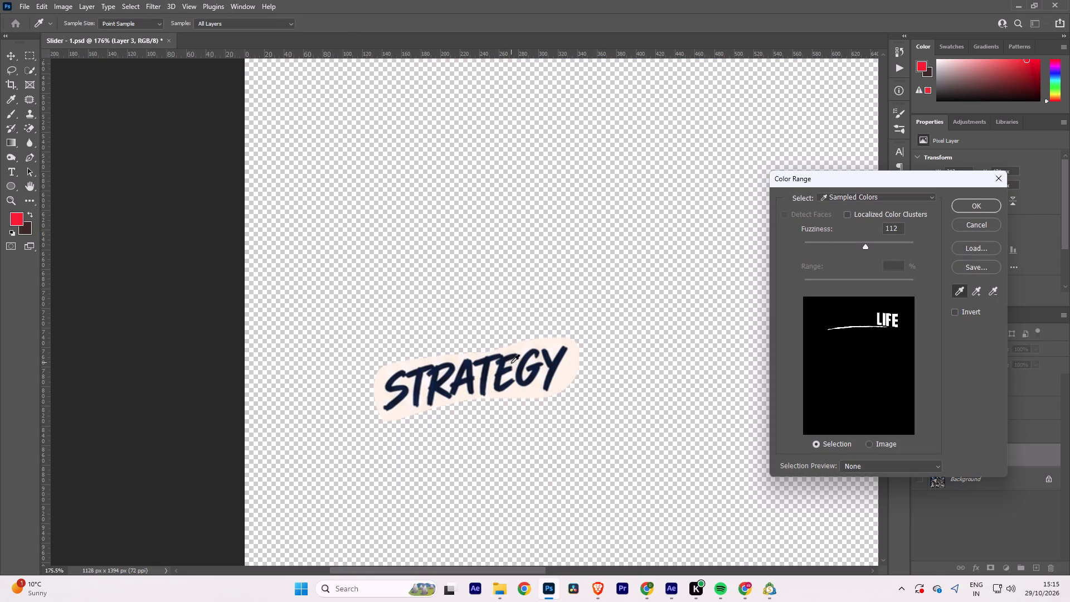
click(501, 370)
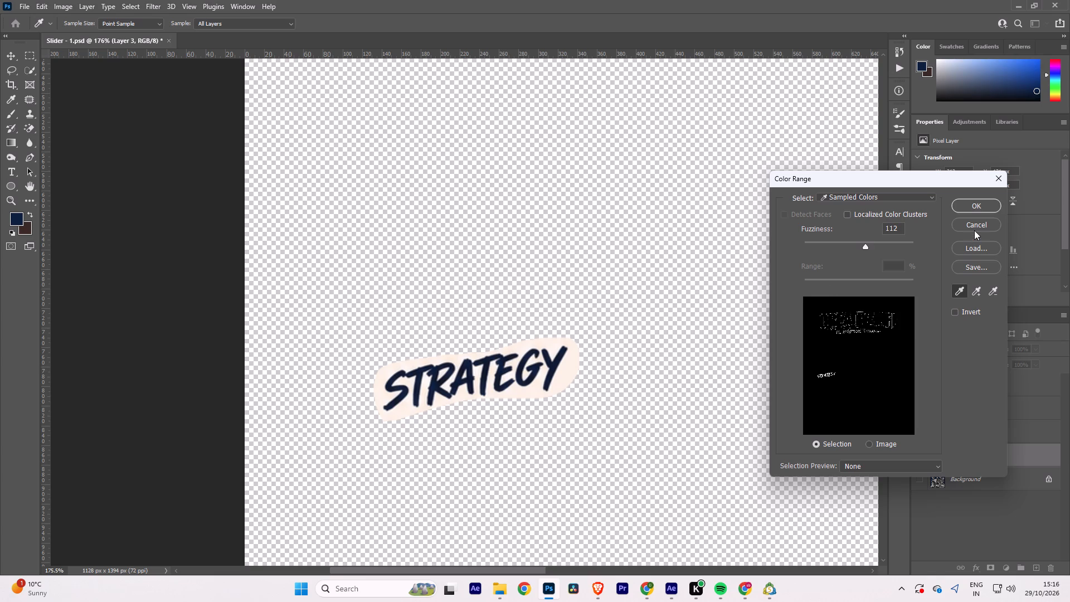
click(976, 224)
Hide the headline, red underline and subtitle layers, leaving only the STRATEGY cutout on Layer 3 shown.
alt+scroll(615, 285, down, 12)
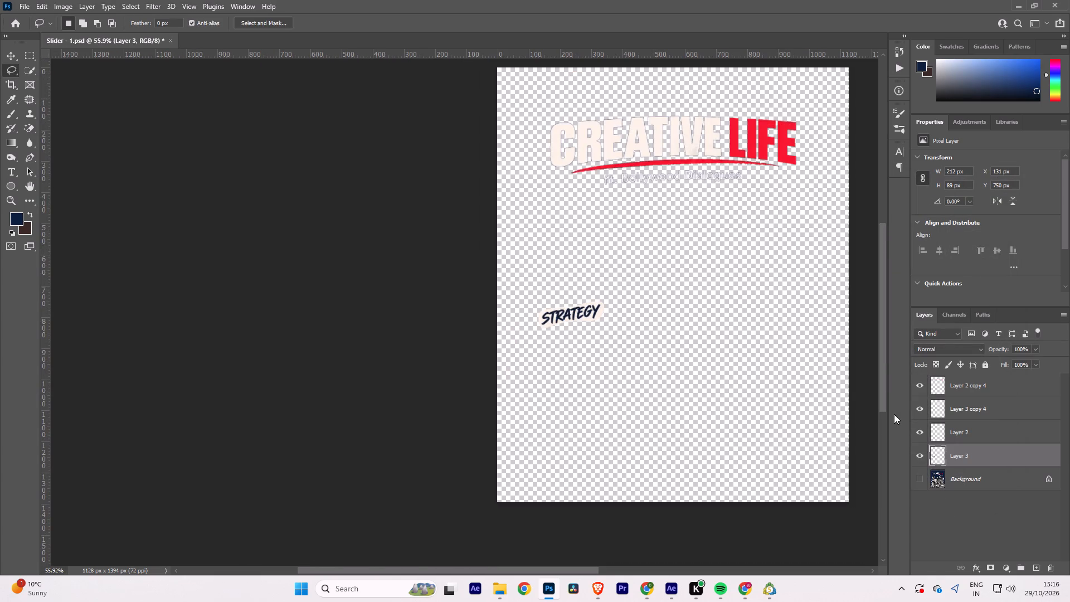
click(922, 409)
click(918, 383)
click(917, 425)
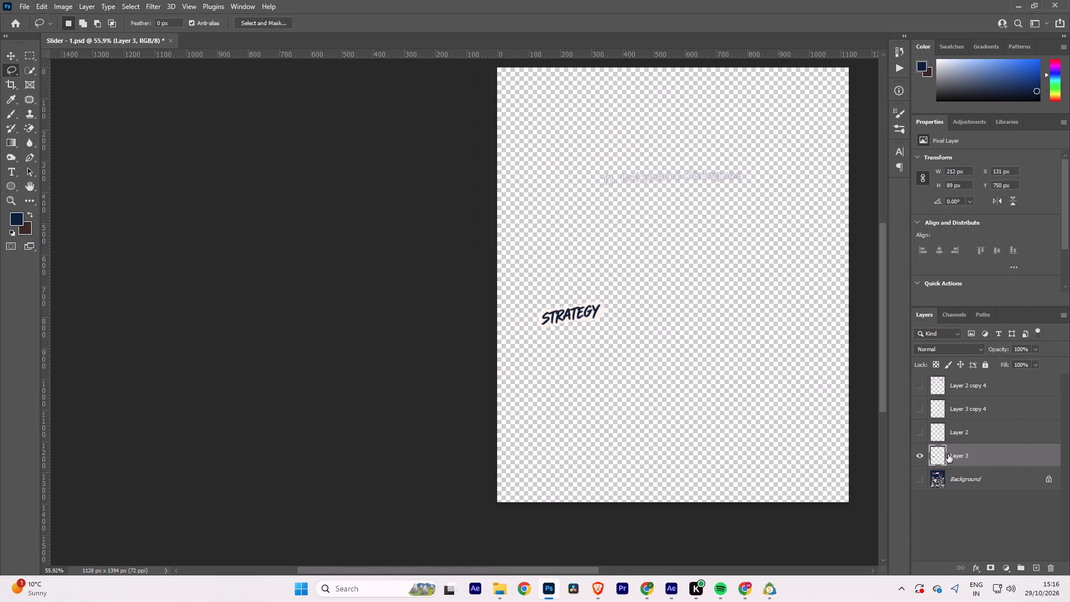
Select the navy STRATEGY lettering on Layer 3 with Color Range by sampling its dark blue.
alt+scroll(590, 301, up, 4)
click(95, 4)
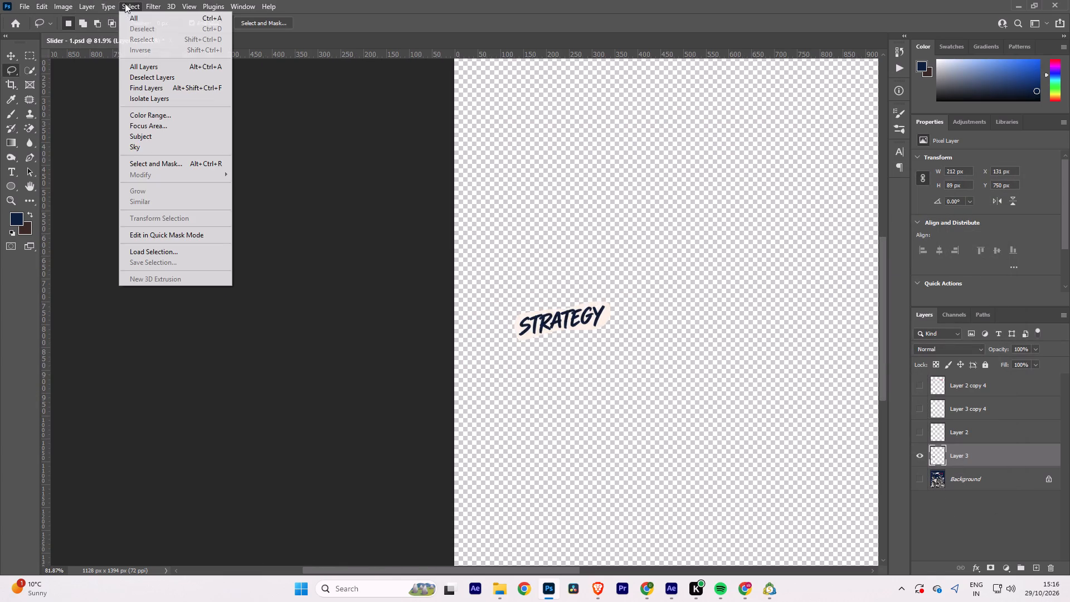
click(162, 115)
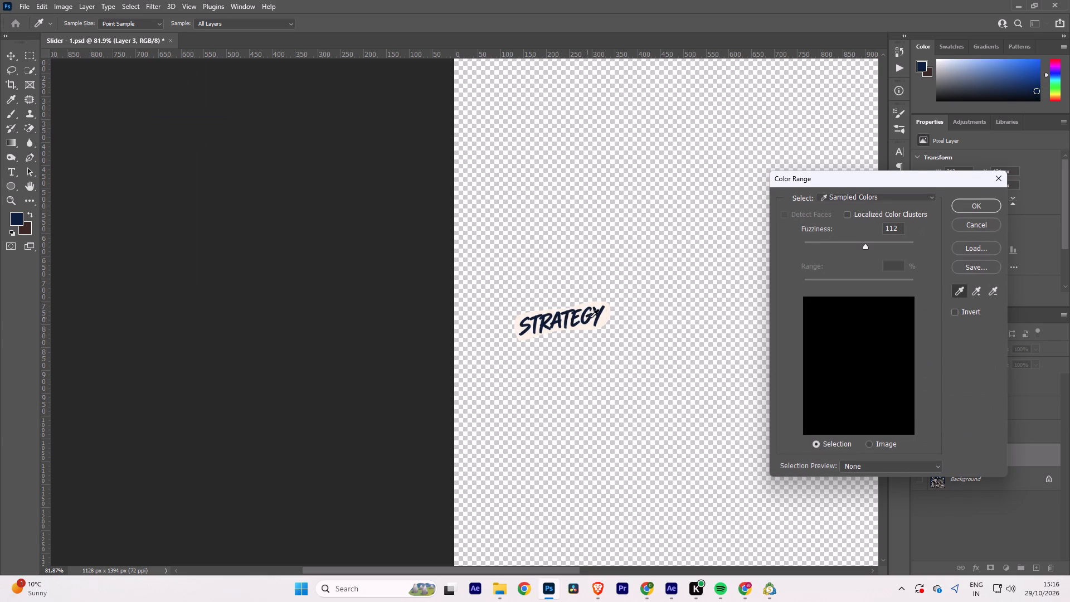
alt+scroll(591, 305, up, 11)
click(612, 332)
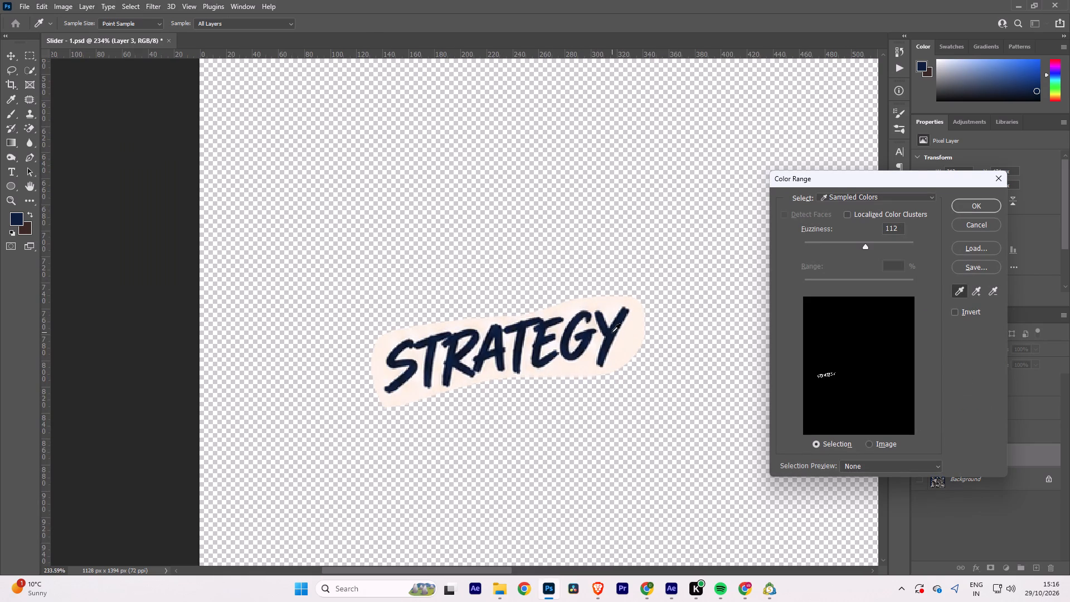
click(971, 205)
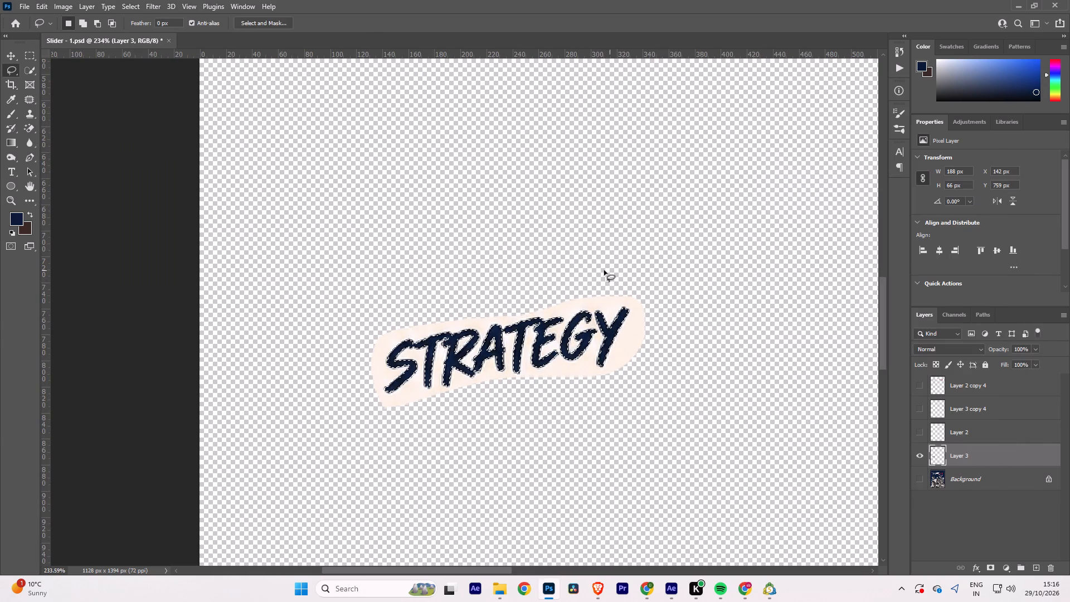
Feather the STRATEGY lettering selection and copy the letters to a new layer.
key(w)
right_click(580, 337)
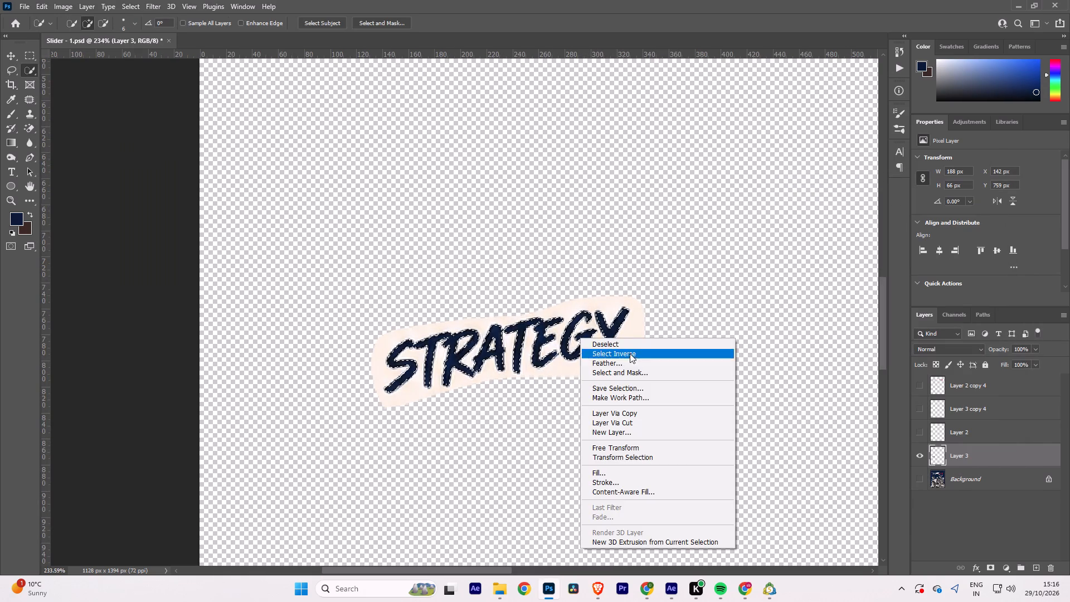
click(622, 363)
click(592, 184)
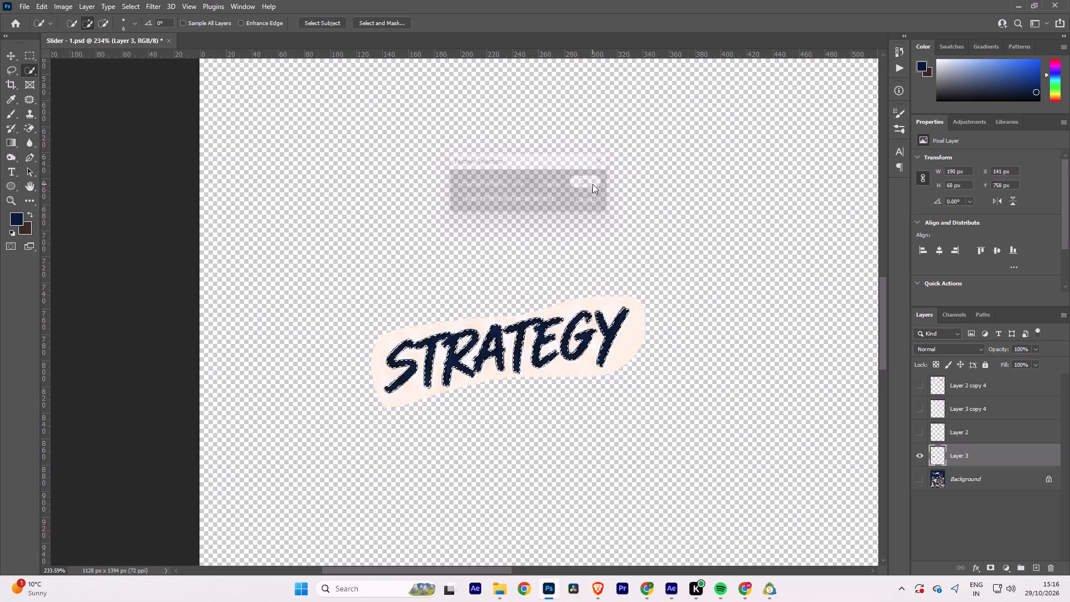
key(ctrl+j)
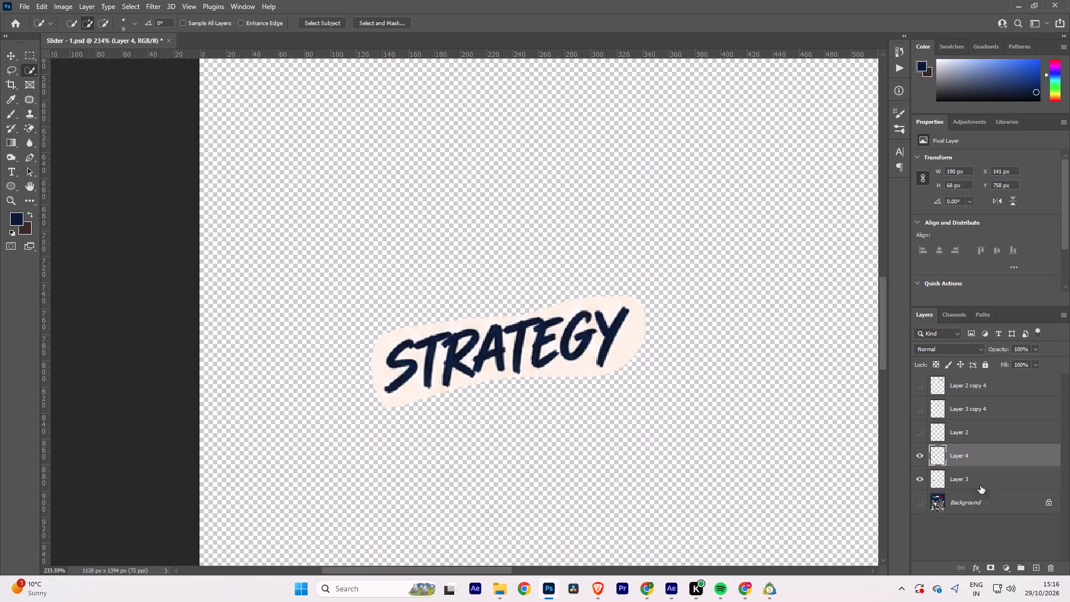
Hide Layer 3, duplicate the STRATEGY lettering layer five times, and merge the five copies into one denser layer.
click(919, 479)
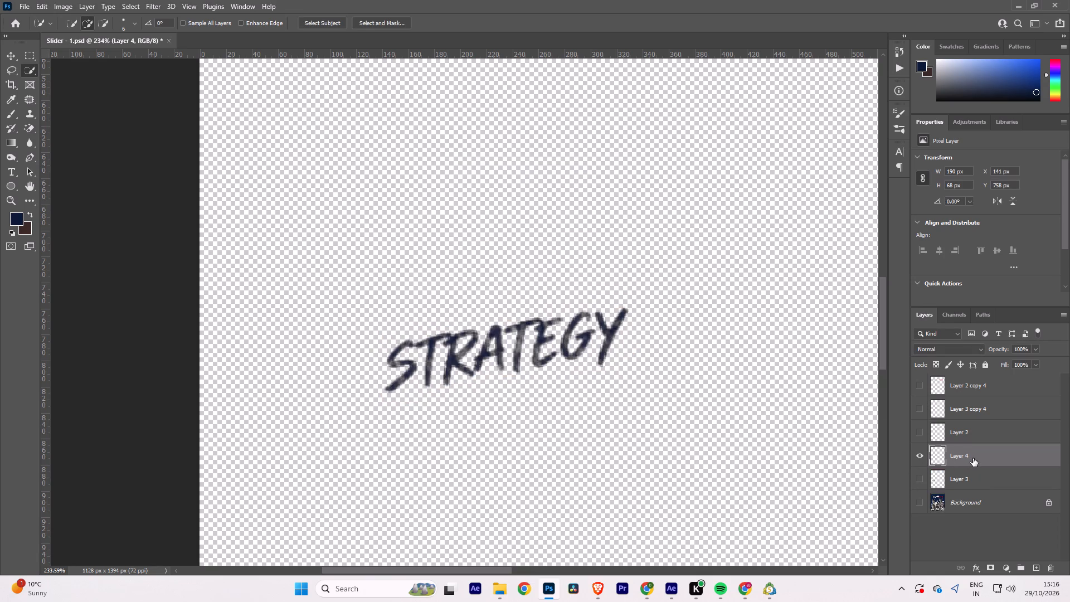
key(ctrl+j)
key(ctrl+j)
key(ctrl+j)
key(ctrl+j)
key(ctrl+j)
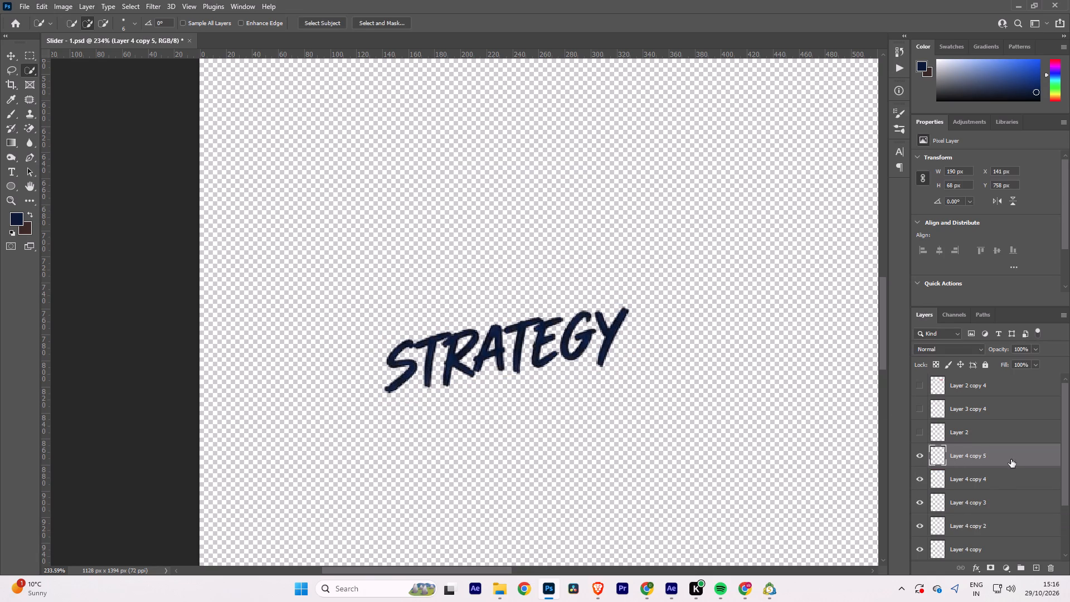
scroll(993, 476, down, 3)
shift+click(984, 480)
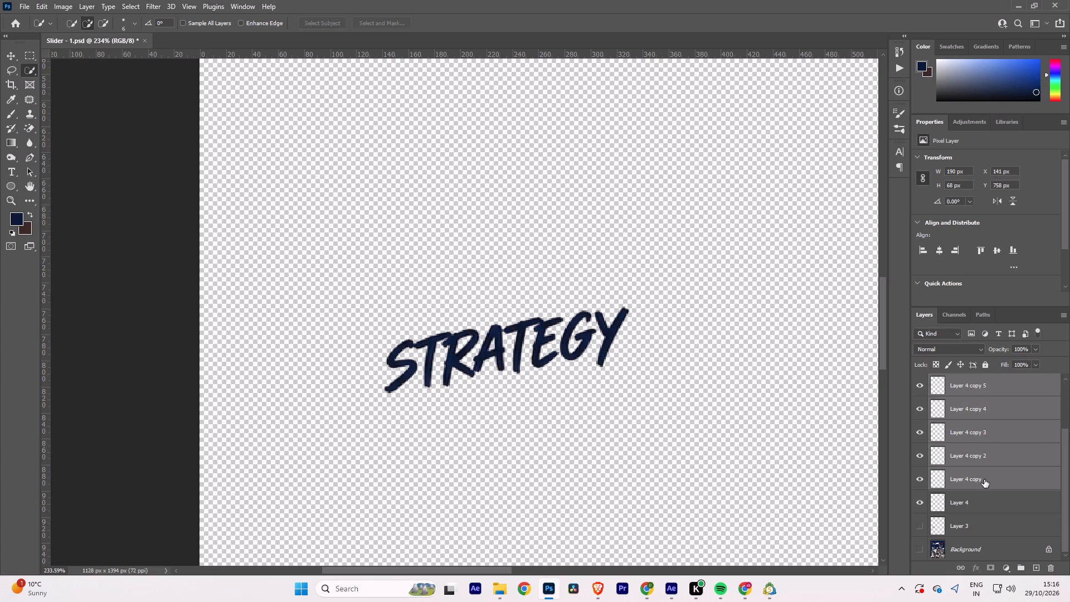
key(ctrl+e)
Compare the merged STRATEGY layer with Layer 4, and delete the leftover Layer 4 and Layer 3.
click(923, 476)
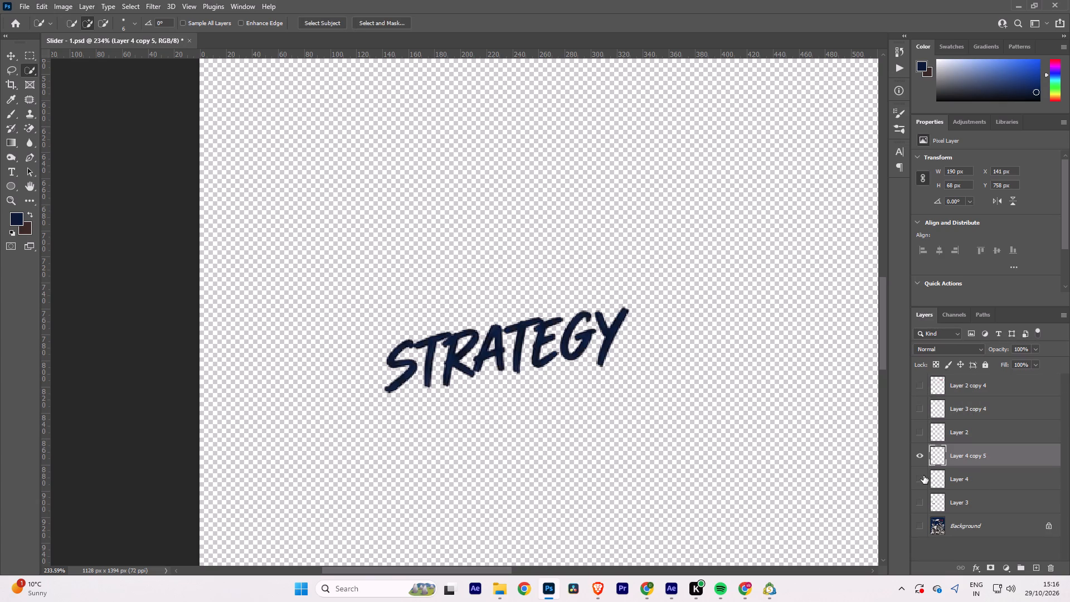
click(923, 475)
double_click(921, 458)
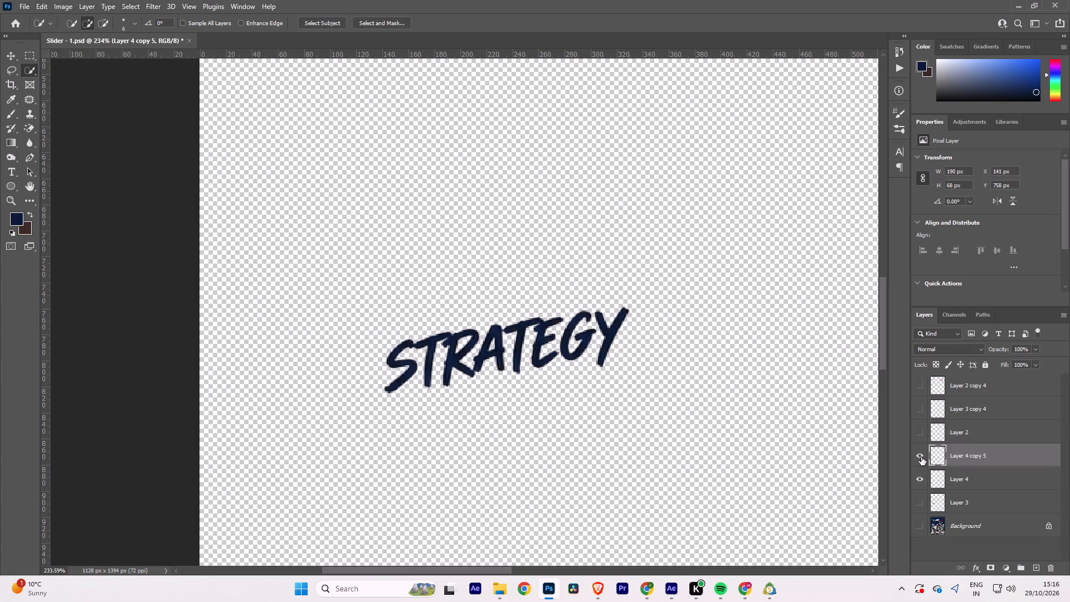
click(921, 457)
click(921, 457)
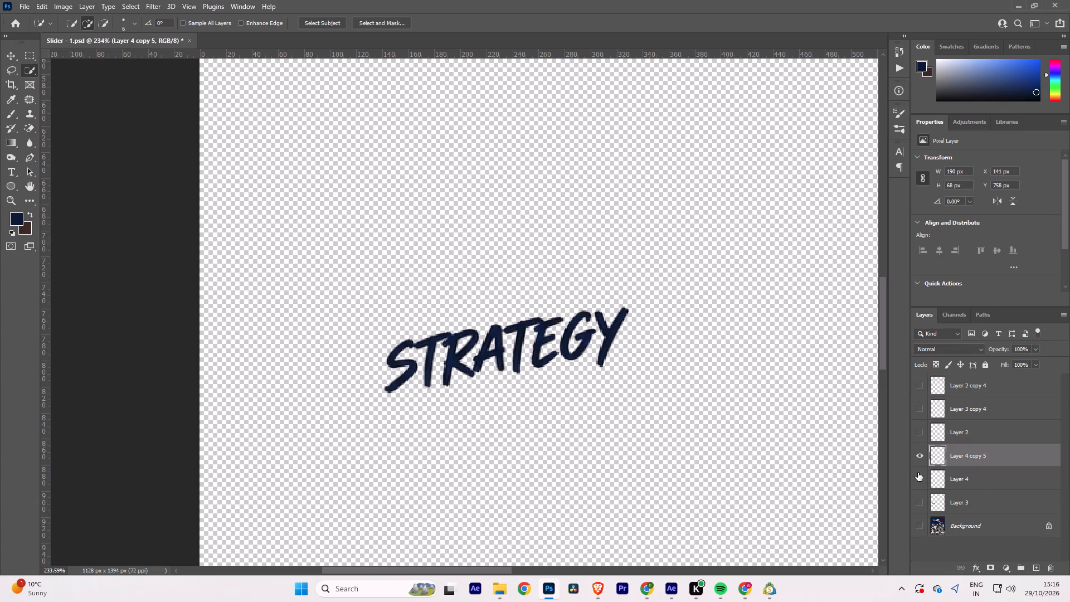
click(919, 478)
click(919, 478)
click(976, 478)
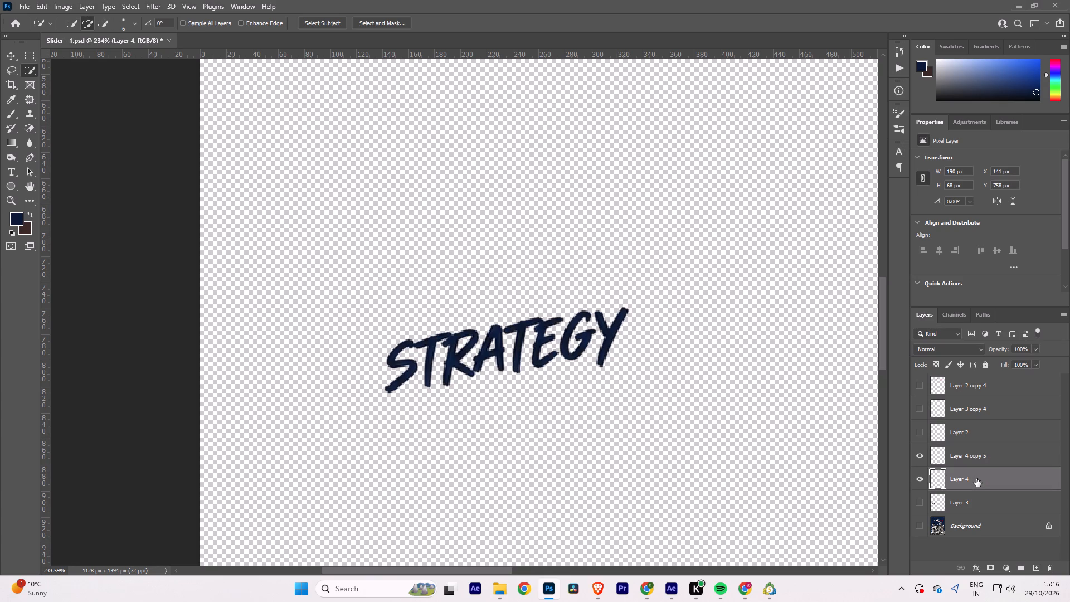
key(Delete)
click(965, 479)
key(Delete)
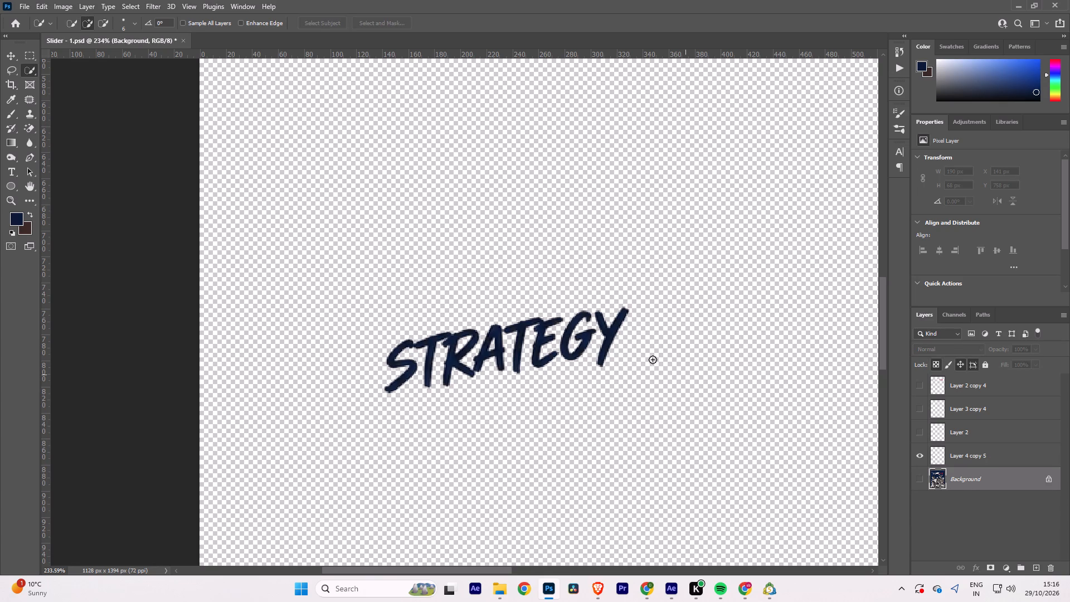
Check the separated headline, underline, subtitle and STRATEGY layers together, with and without the poster Background.
alt+scroll(591, 338, down, 20)
alt+scroll(591, 338, down, 1)
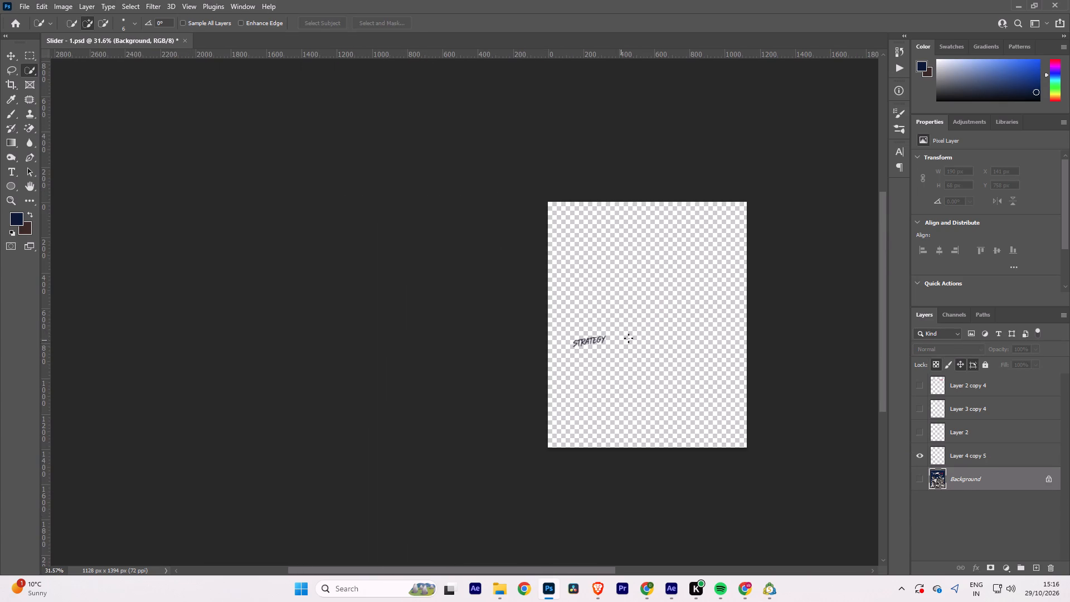
click(920, 431)
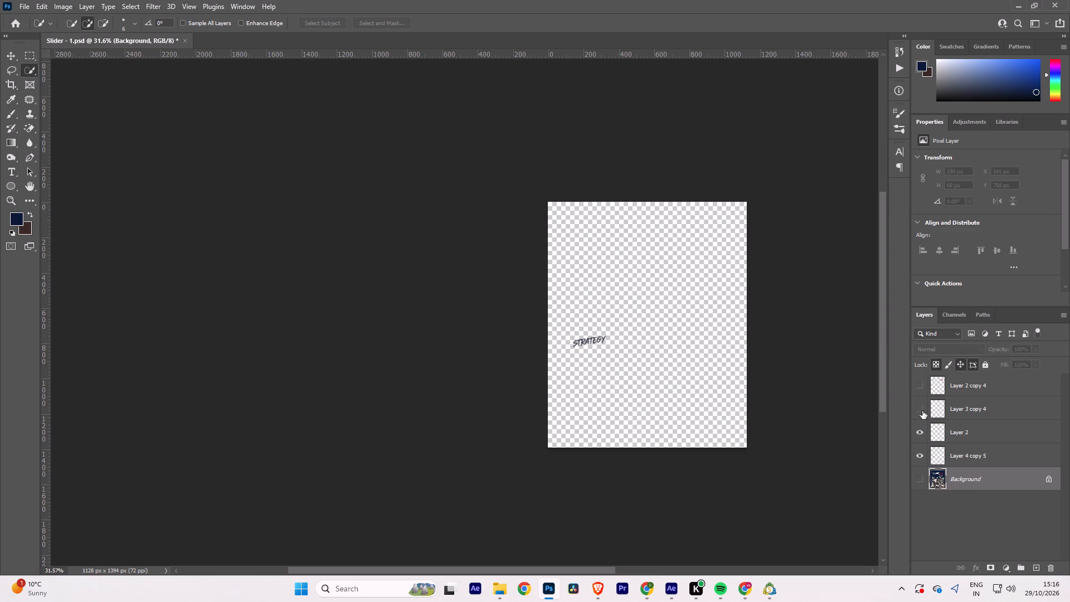
click(920, 402)
click(919, 381)
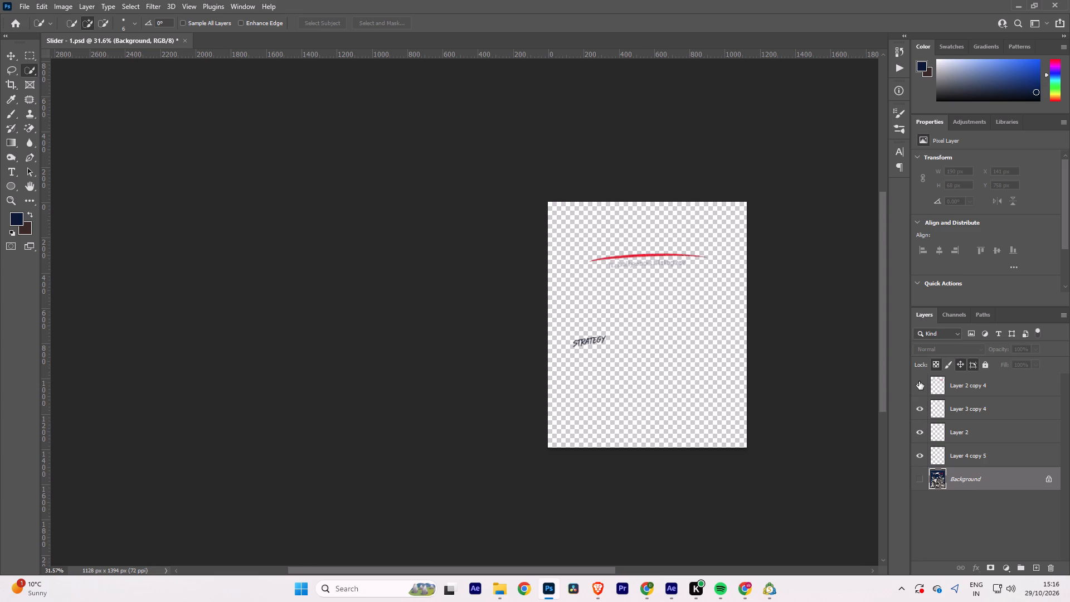
alt+scroll(668, 267, up, 8)
alt+scroll(640, 250, down, 2)
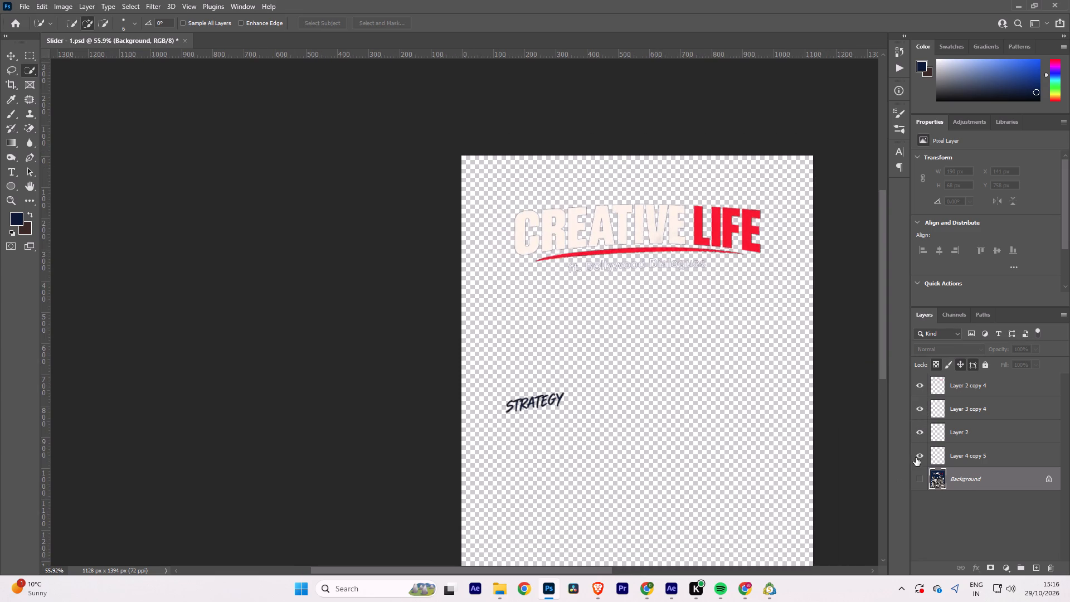
click(918, 478)
click(918, 478)
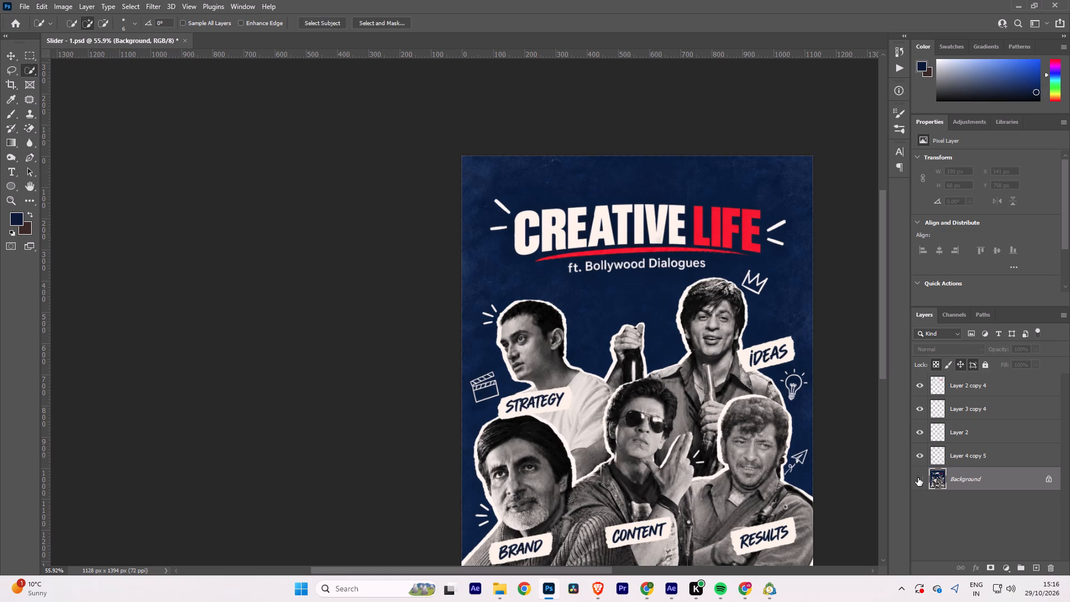
Hide the four separated text layers and show the Background.
drag(918, 457, 922, 384)
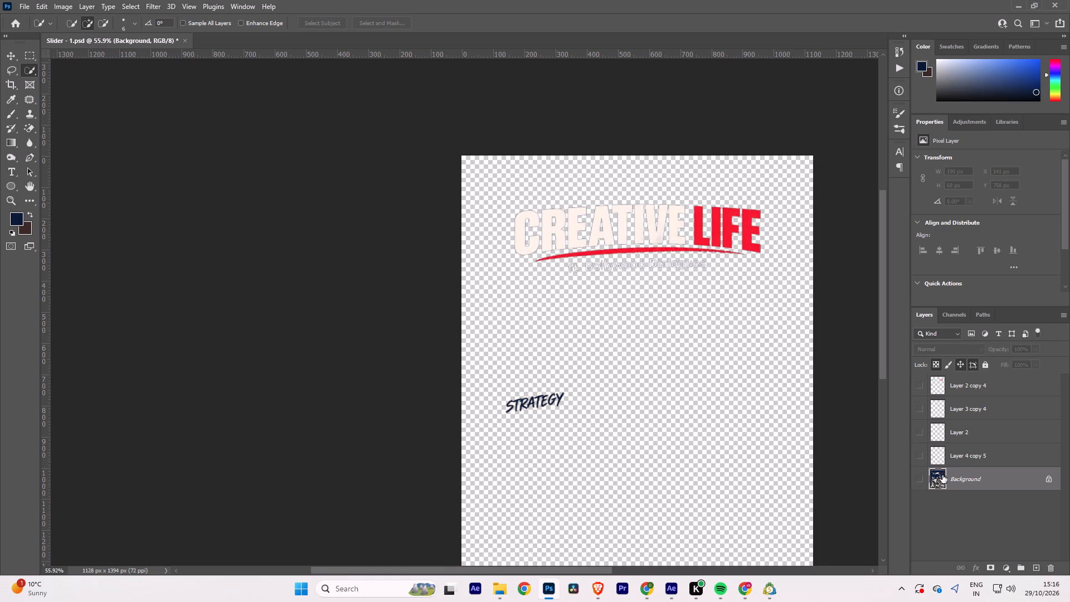
click(917, 475)
Lasso IDEAS inside its paper label, copy the roughly 152 by 86 px area to a new layer, and hide the Background.
alt+scroll(771, 346, up, 11)
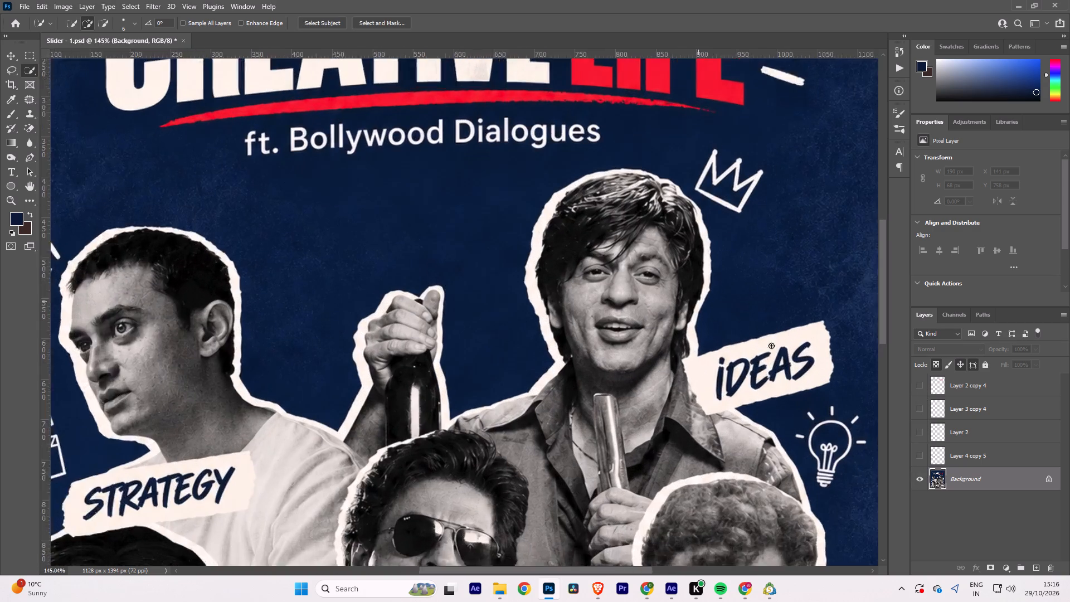
key(space)
drag(721, 299, 577, 260)
alt+scroll(590, 304, up, 4)
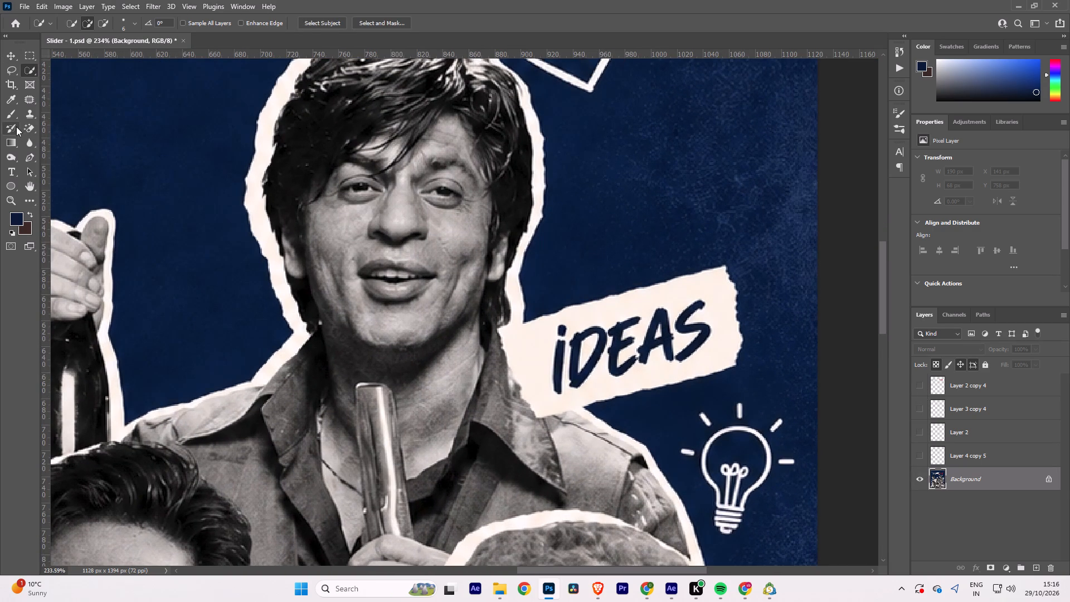
click(13, 71)
drag(555, 402, 698, 365)
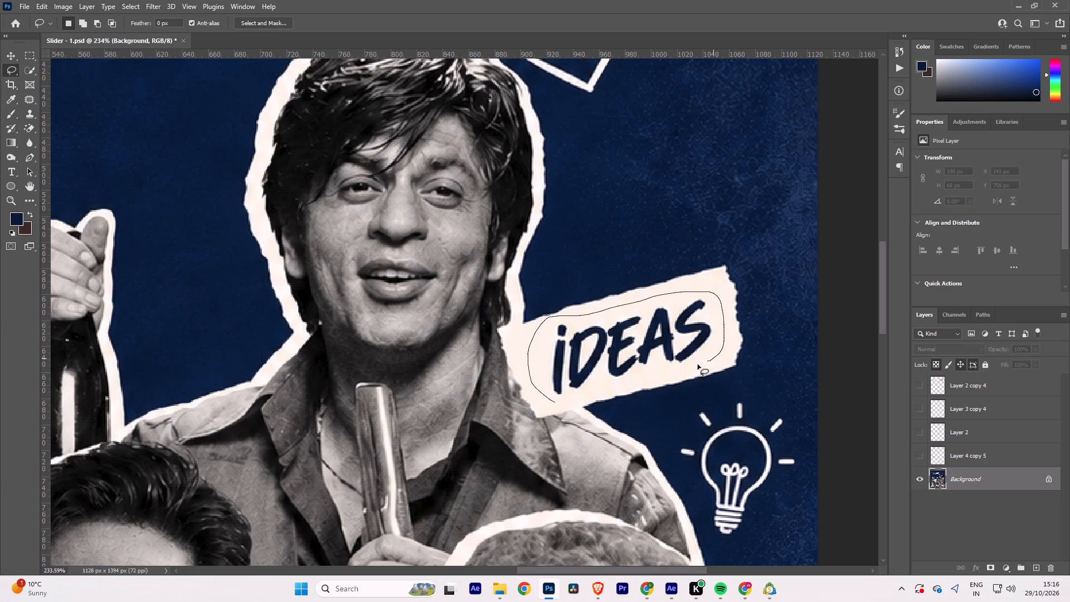
drag(698, 365, 549, 401)
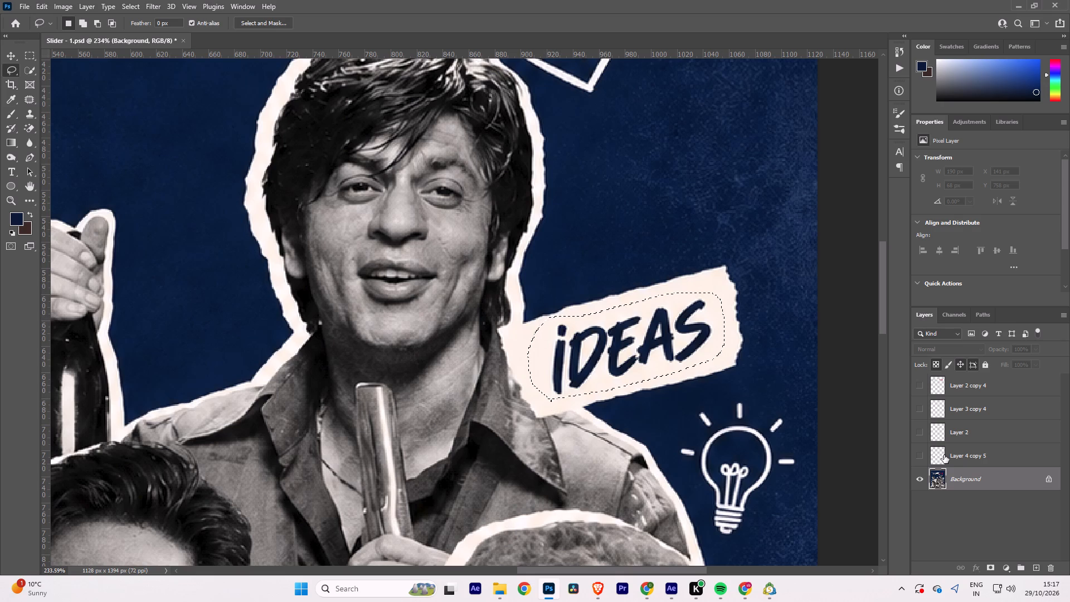
key(ctrl+j)
click(920, 500)
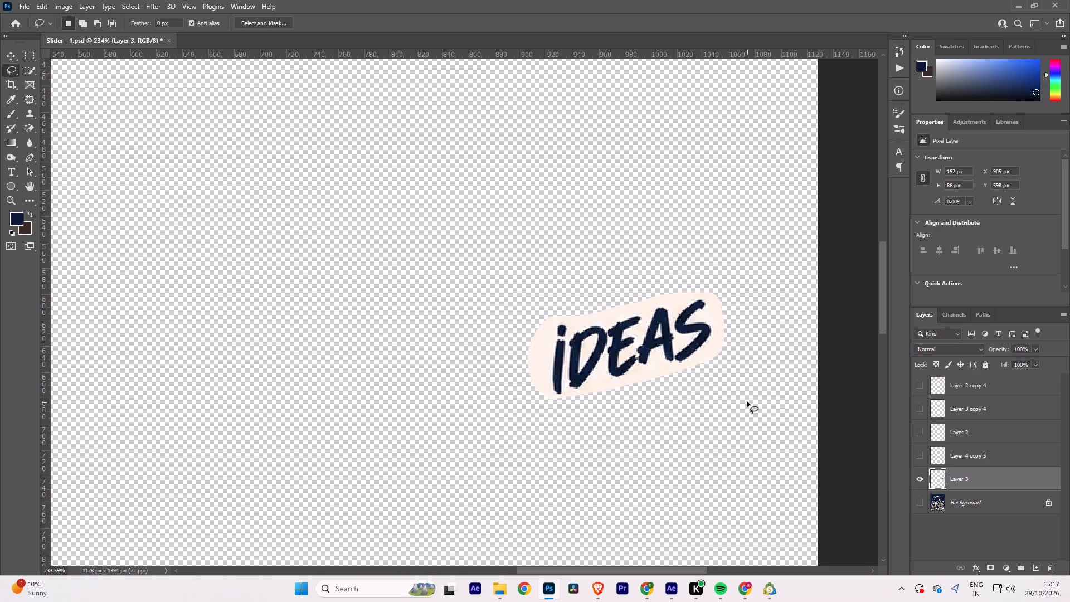
Select the navy IDEAS lettering on Layer 3 with Color Range by sampling its dark blue.
key(v)
drag(136, 4, 137, 10)
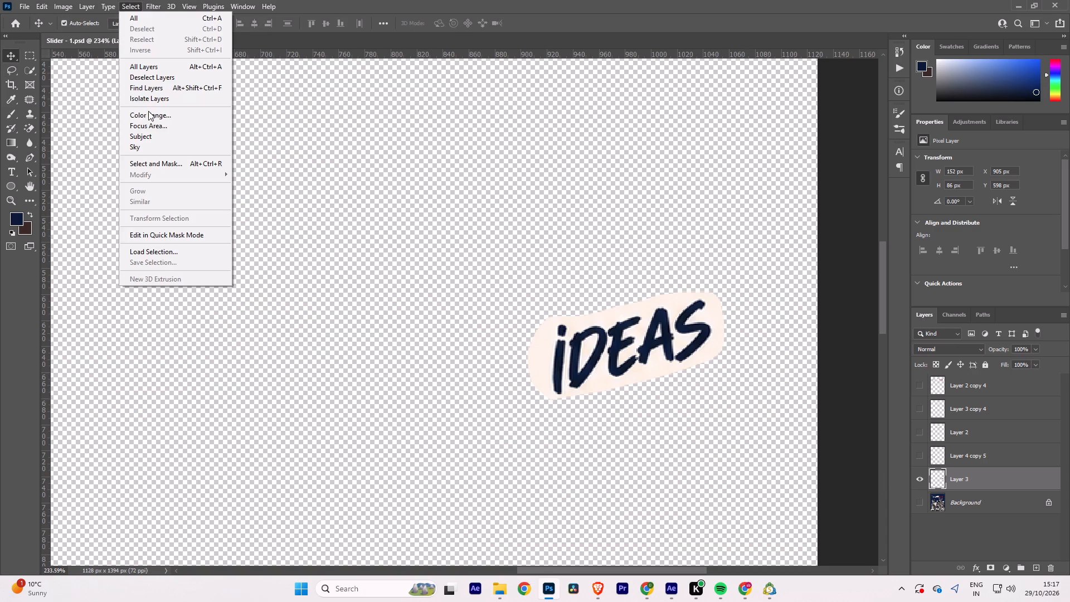
click(148, 114)
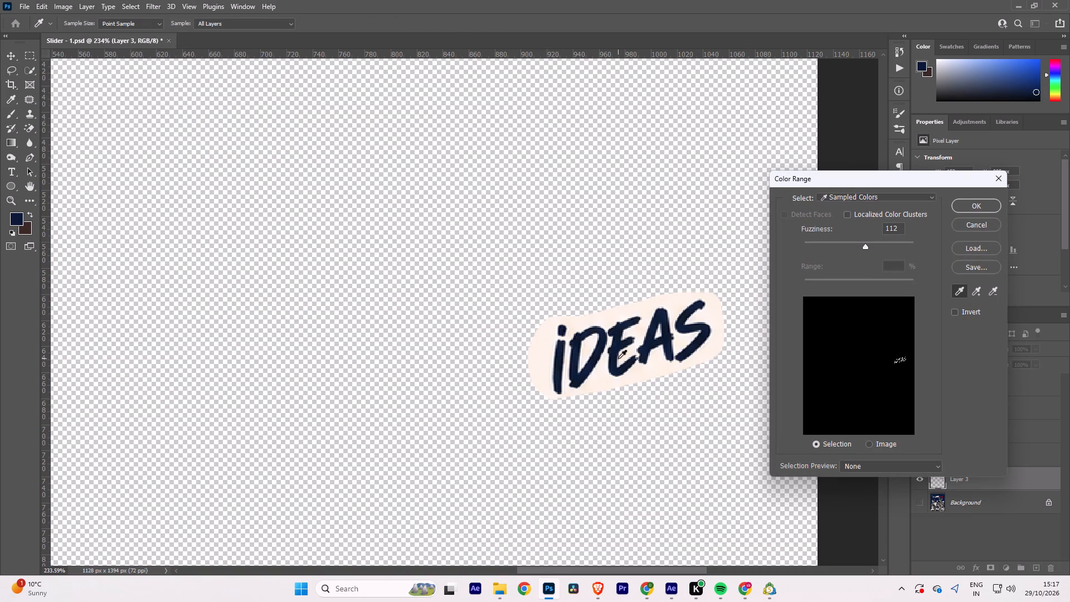
click(614, 355)
double_click(614, 355)
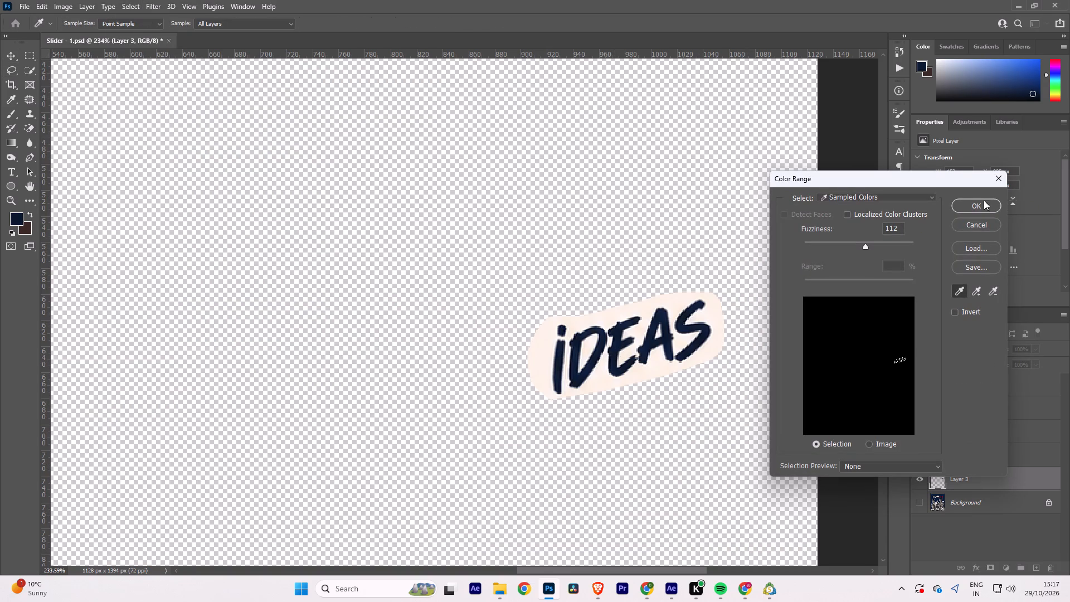
click(971, 205)
key(w)
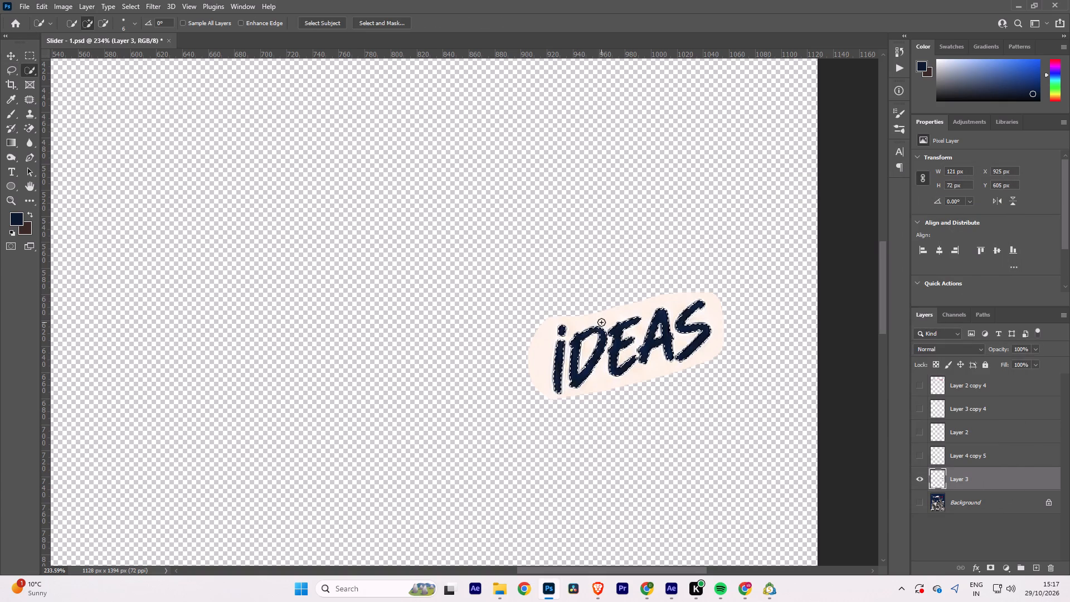
Feather the IDEAS selection by 0.5 px, copy the lettering to a new layer, and delete the Layer 3 label cutout.
right_click(614, 335)
click(652, 363)
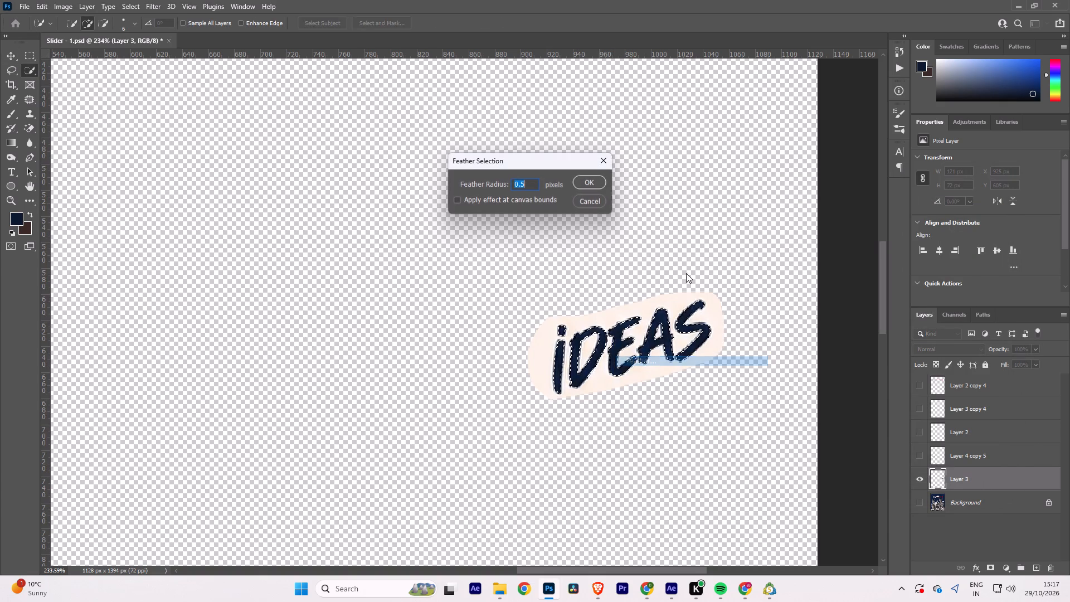
click(594, 181)
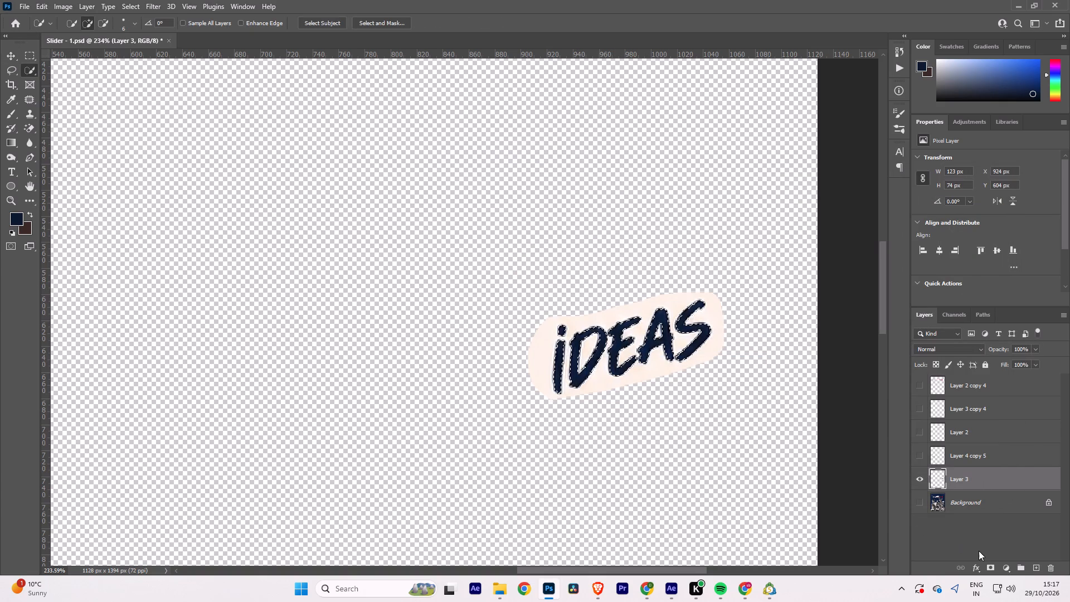
key(ctrl+j)
click(964, 506)
key(Delete)
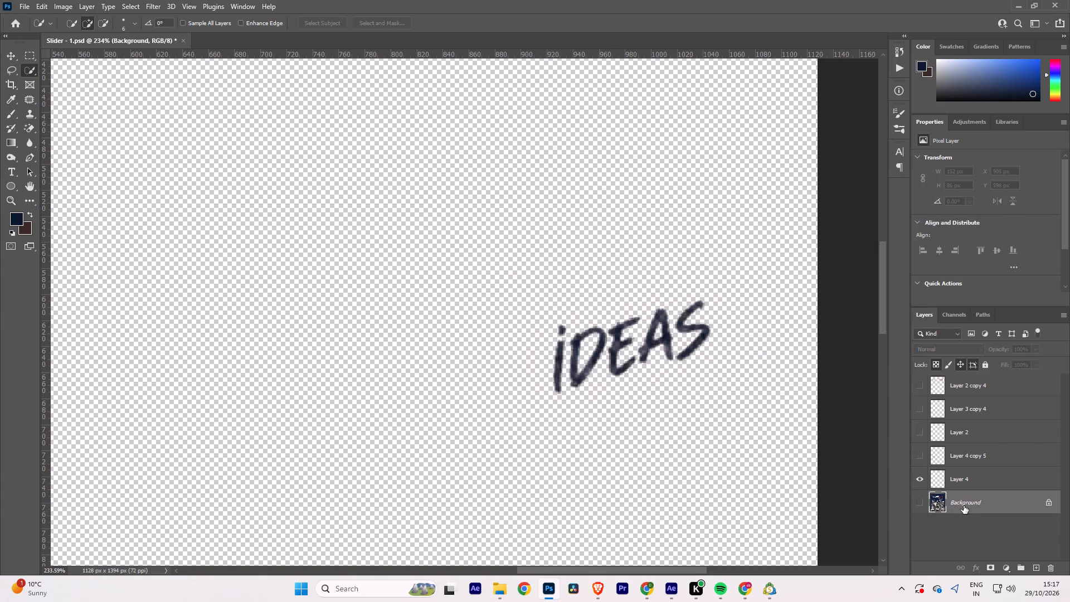
Duplicate the IDEAS lettering layer five times and merge all six layers into one to strengthen the text.
click(985, 483)
key(ctrl+j)
key(ctrl+j)
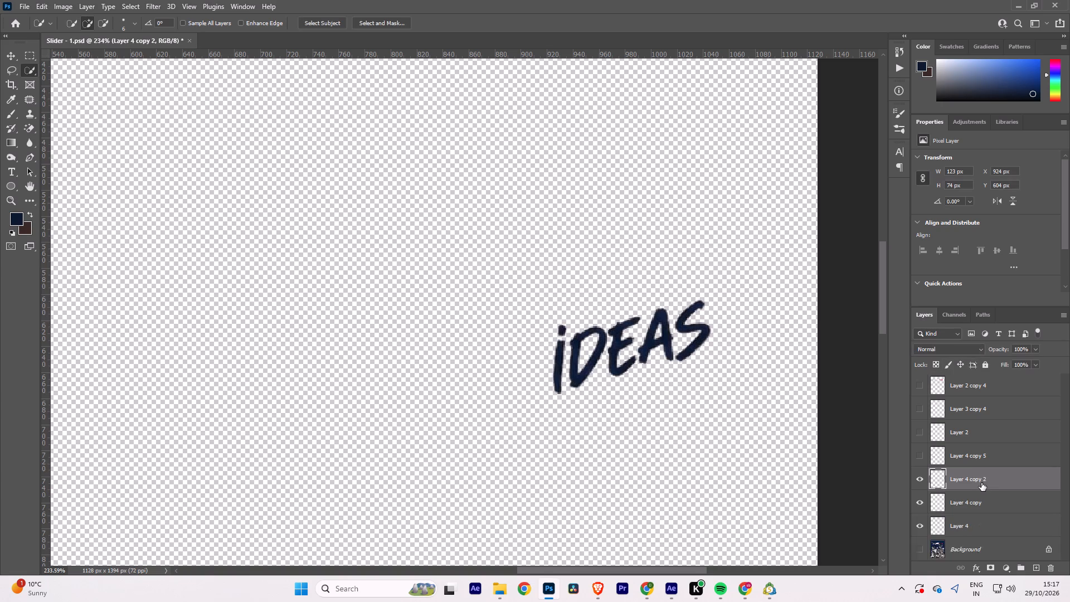
key(ctrl+j)
key(ctrl+j)
key(ctrl+j)
scroll(974, 512, down, 3)
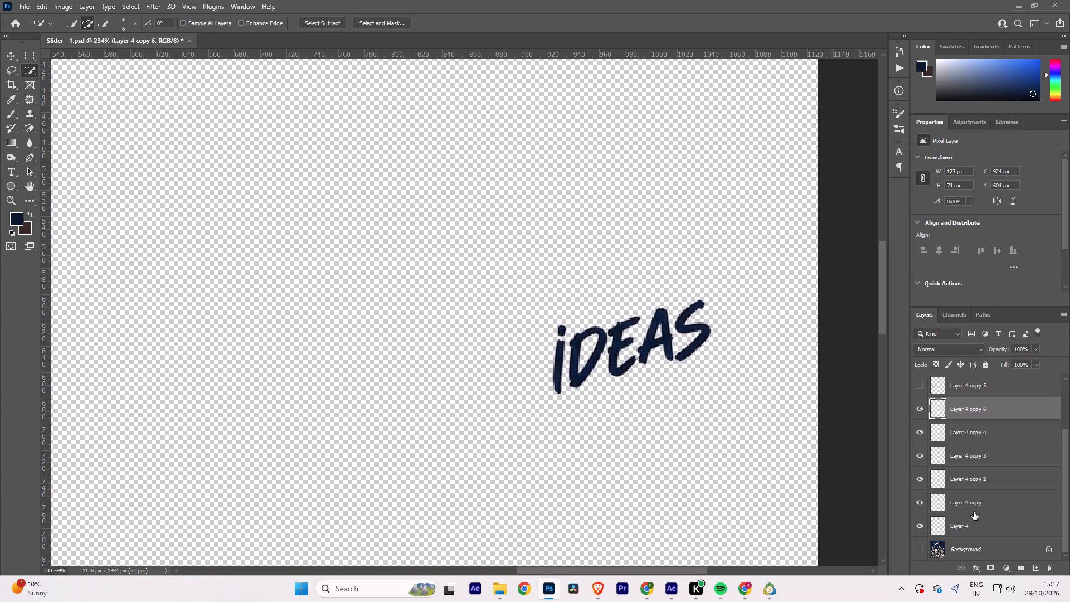
shift+click(977, 517)
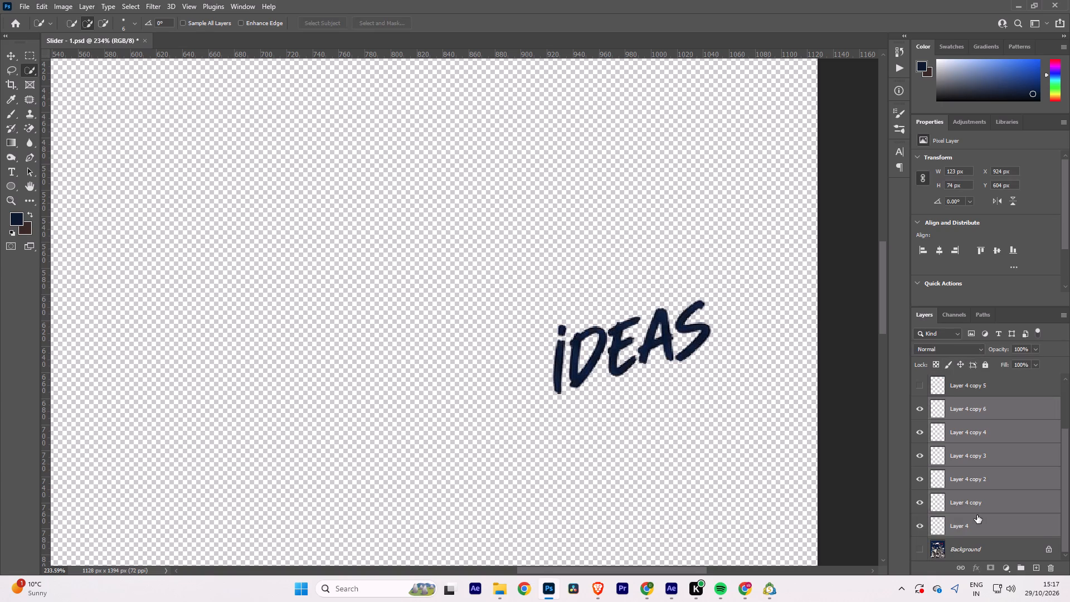
key(ctrl+e)
Check the merged IDEAS lettering together with the STRATEGY lettering on the transparent canvas.
click(922, 479)
click(921, 458)
click(923, 477)
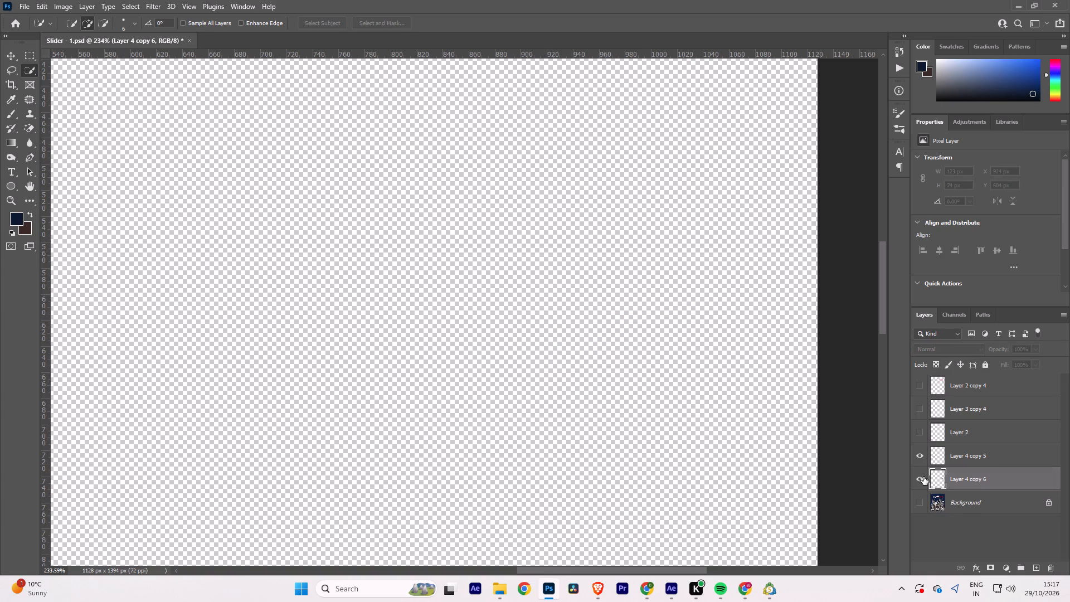
alt+scroll(701, 384, down, 6)
Hide the STRATEGY and IDEAS lettering layers and show the Background.
click(916, 452)
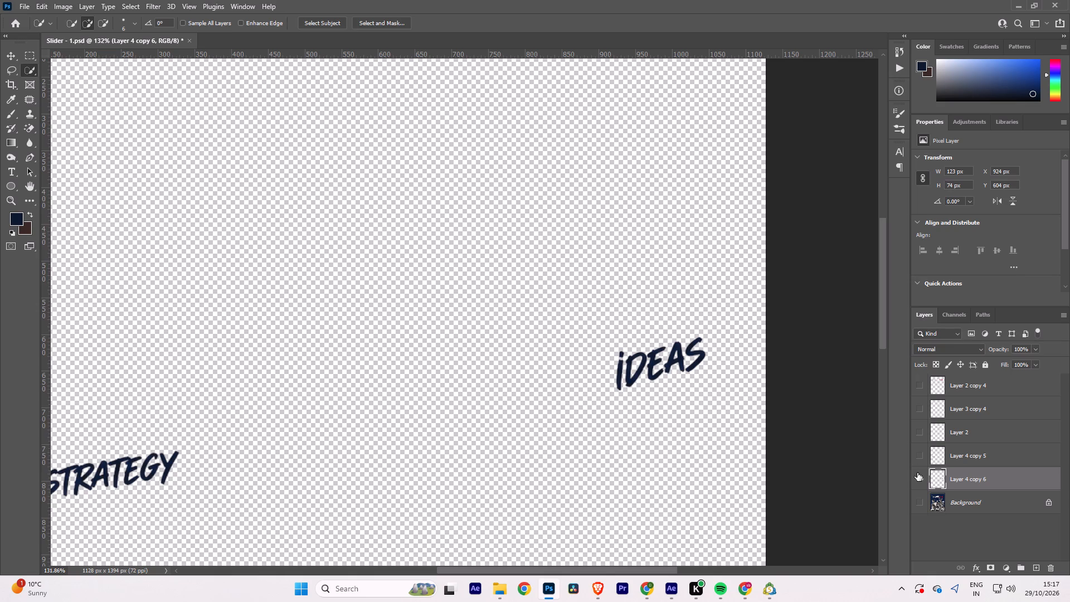
click(919, 479)
click(920, 504)
Lasso BRAND inside its paper label, copy the roughly 176 by 78 px area from the Background to a new layer, and hide the Background.
alt+scroll(644, 332, down, 7)
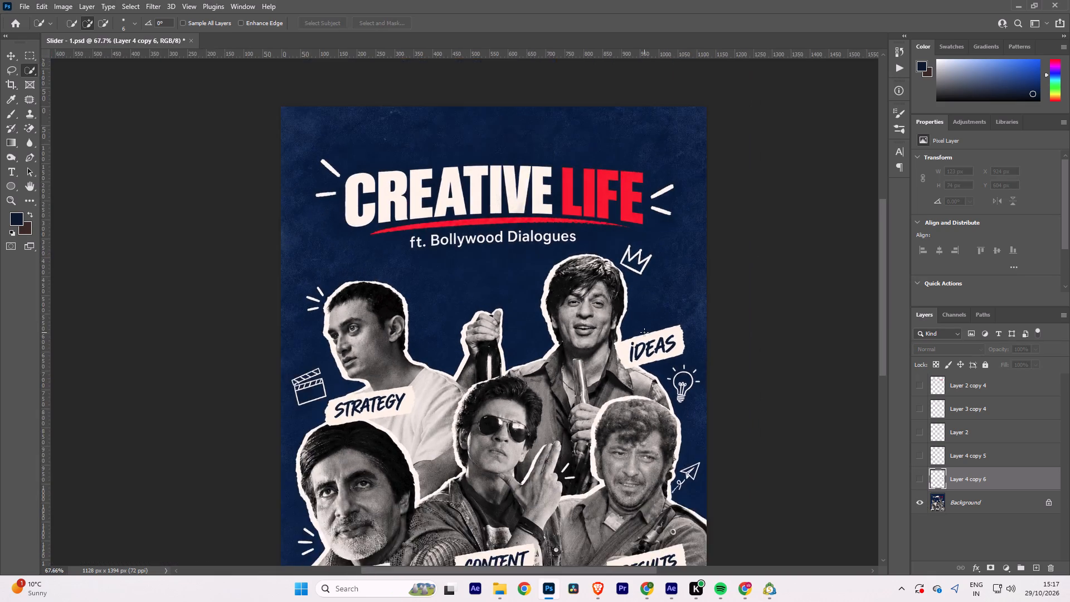
alt+scroll(644, 332, down, 2)
key(space)
key(space)
key(space)
key(space)
key(space)
key(space)
drag(529, 411, 544, 329)
alt+scroll(400, 462, up, 2)
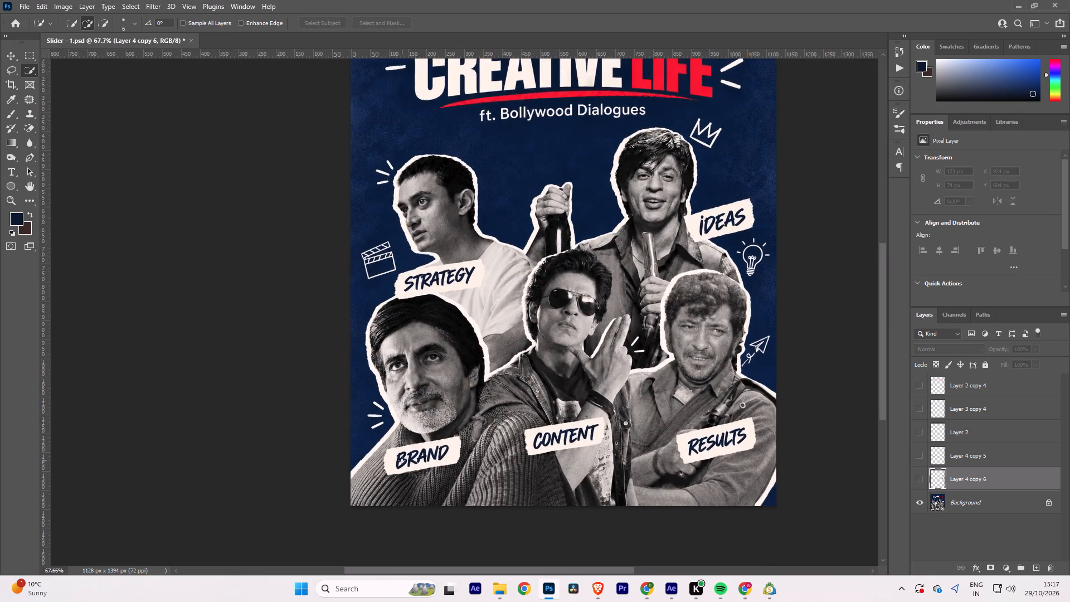
alt+scroll(402, 460, up, 2)
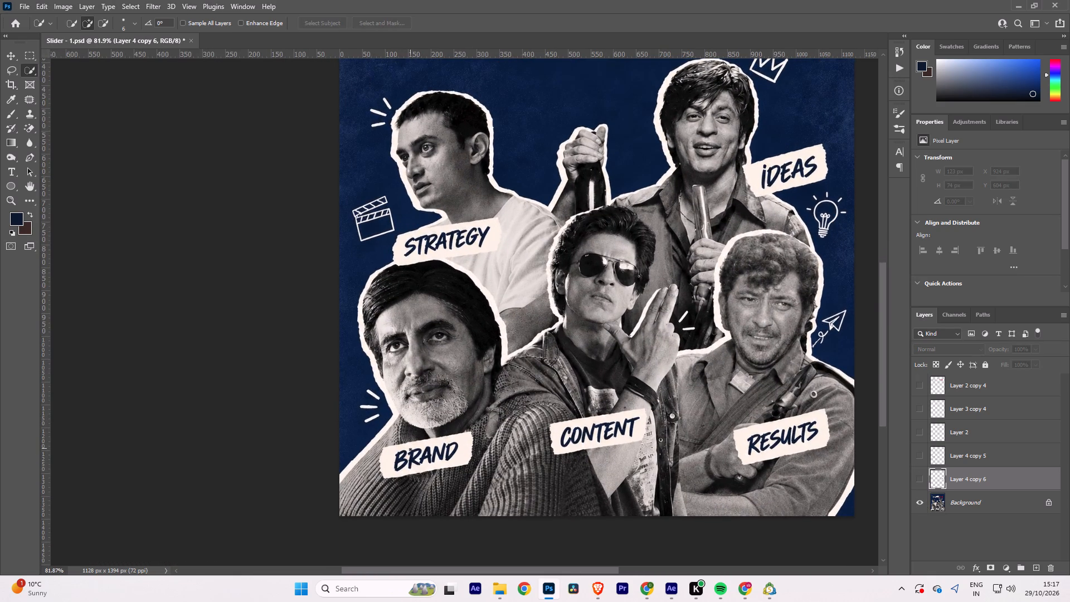
alt+scroll(410, 459, up, 5)
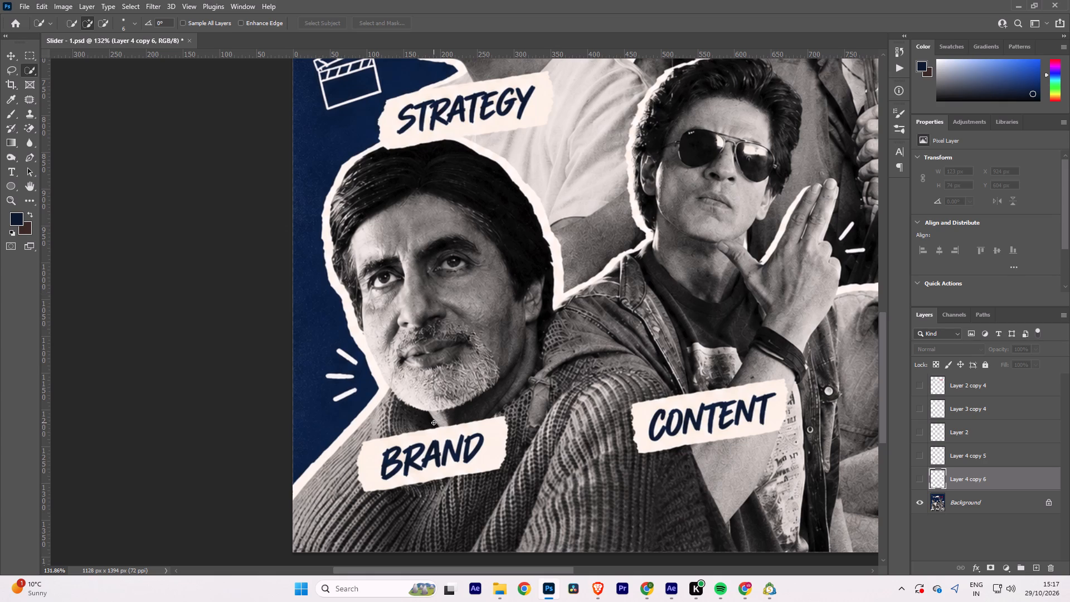
key(j)
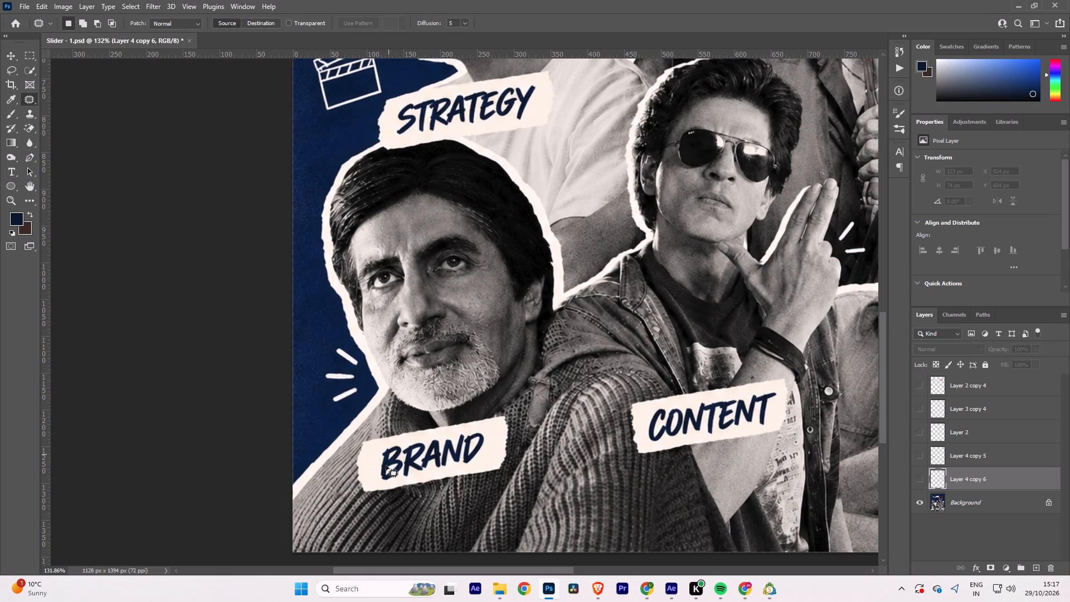
alt+scroll(383, 481, up, 5)
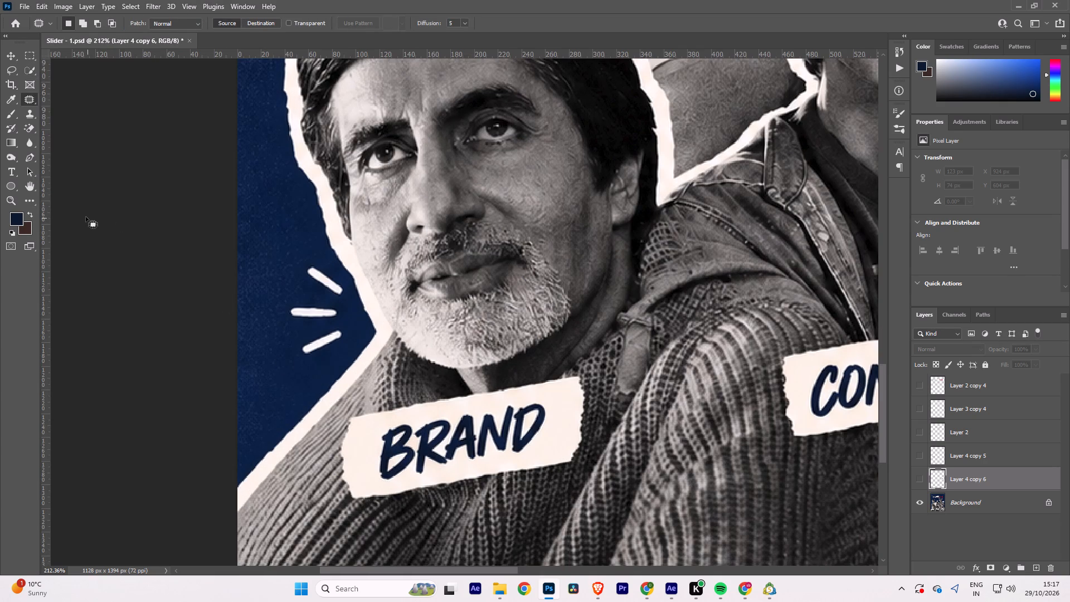
key(l)
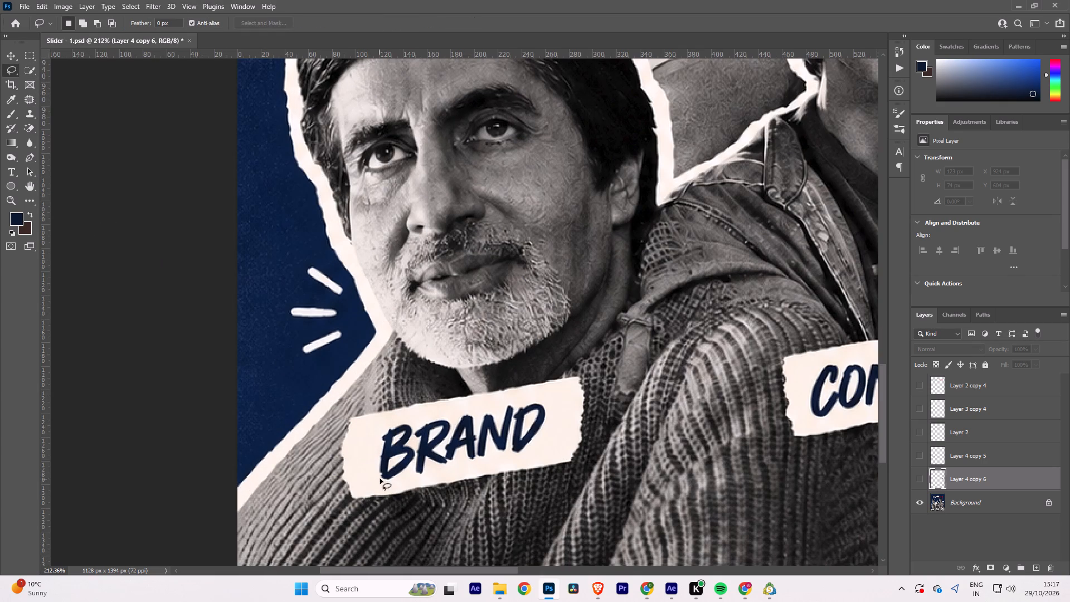
click(390, 483)
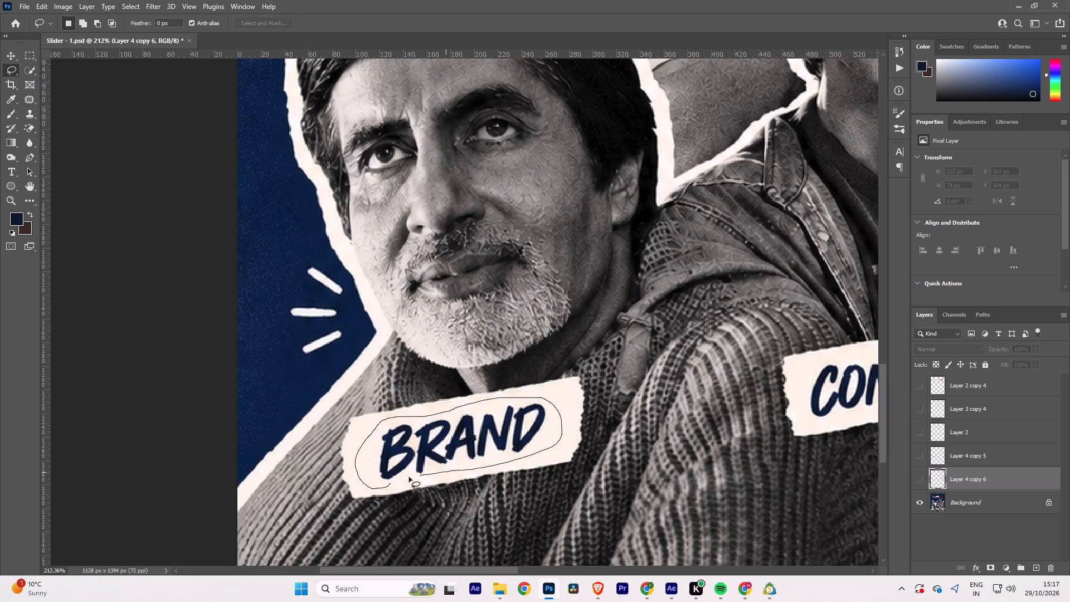
click(969, 498)
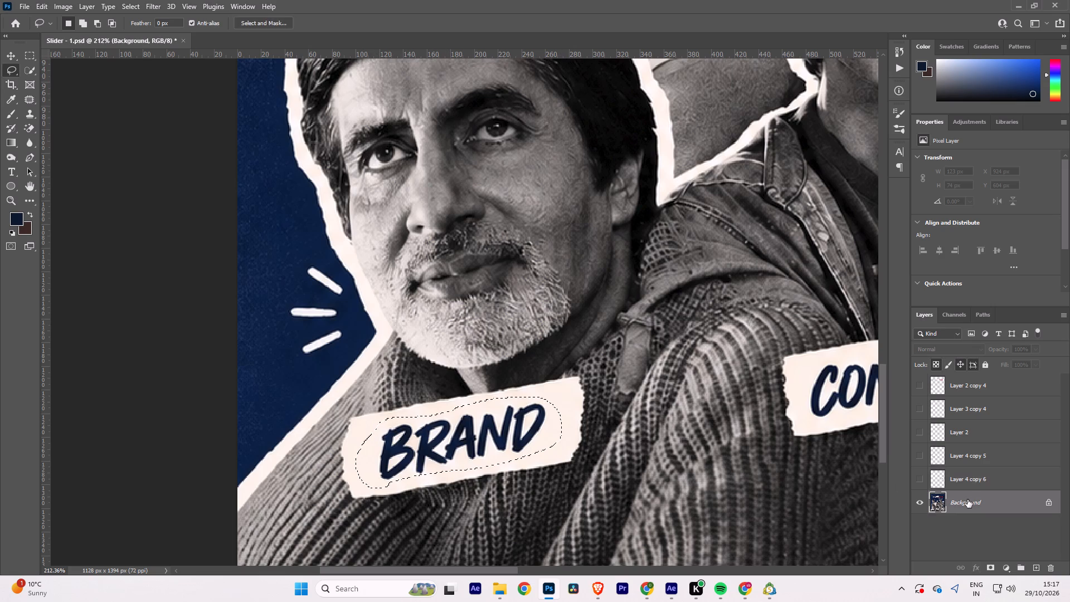
key(ctrl+j)
click(920, 523)
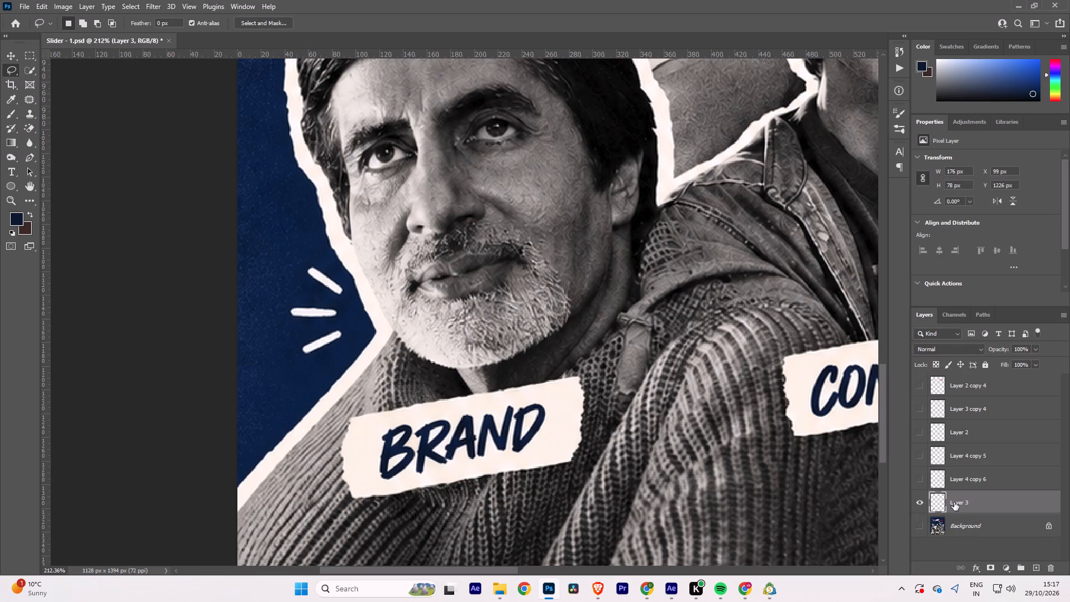
Select the navy BRAND lettering on Layer 3 with Color Range by sampling its dark blue.
click(961, 501)
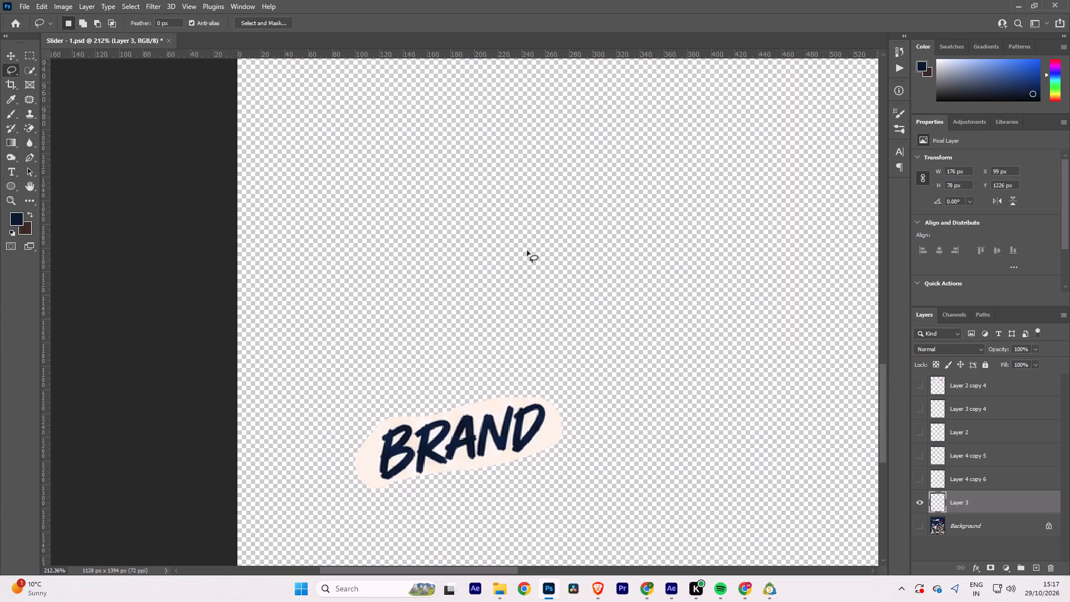
click(132, 2)
click(168, 117)
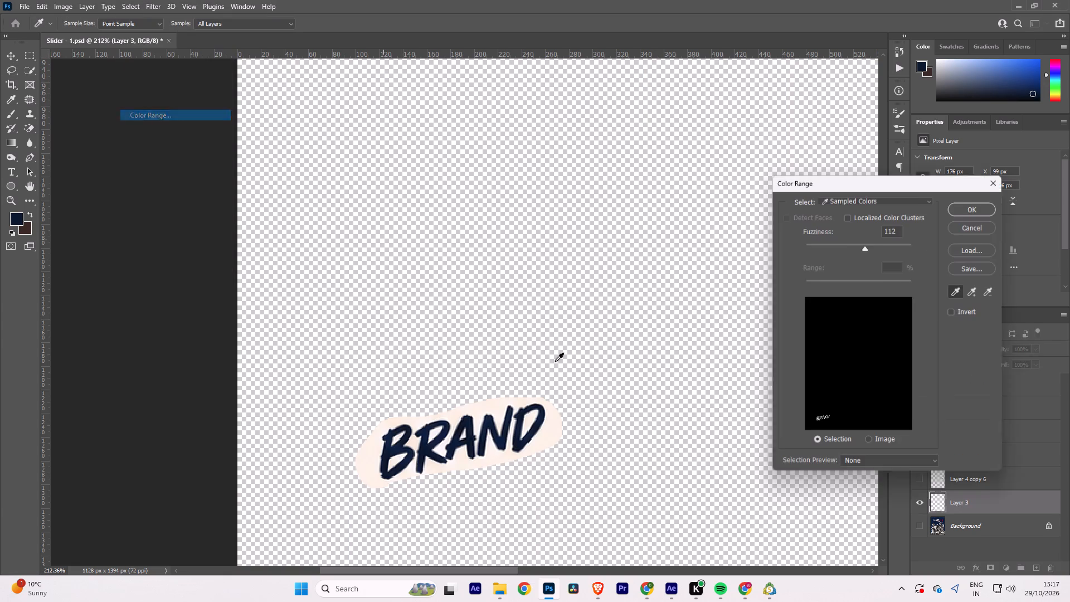
click(523, 441)
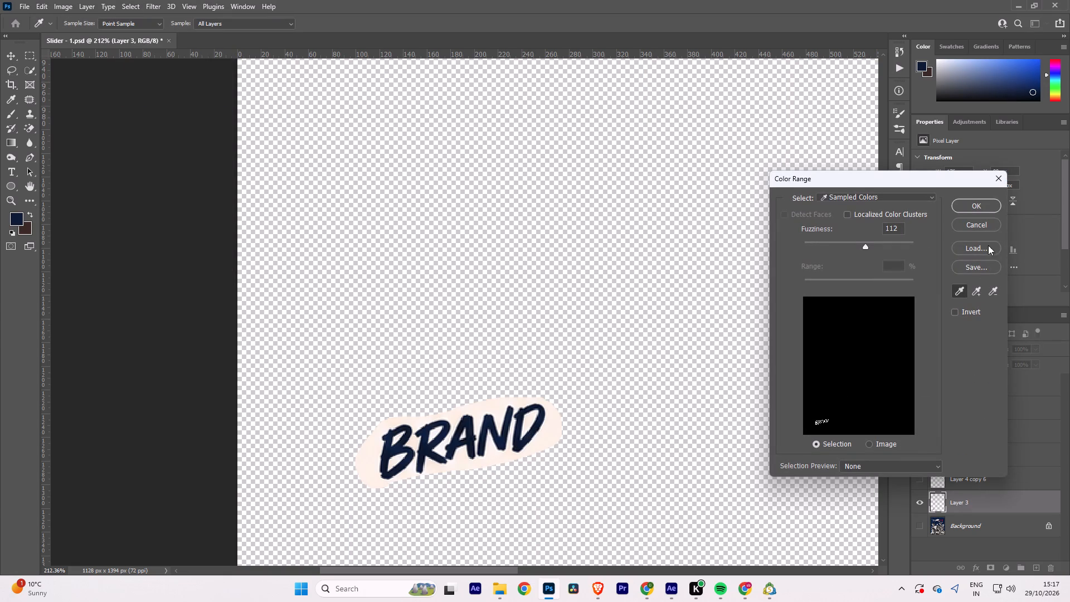
click(975, 207)
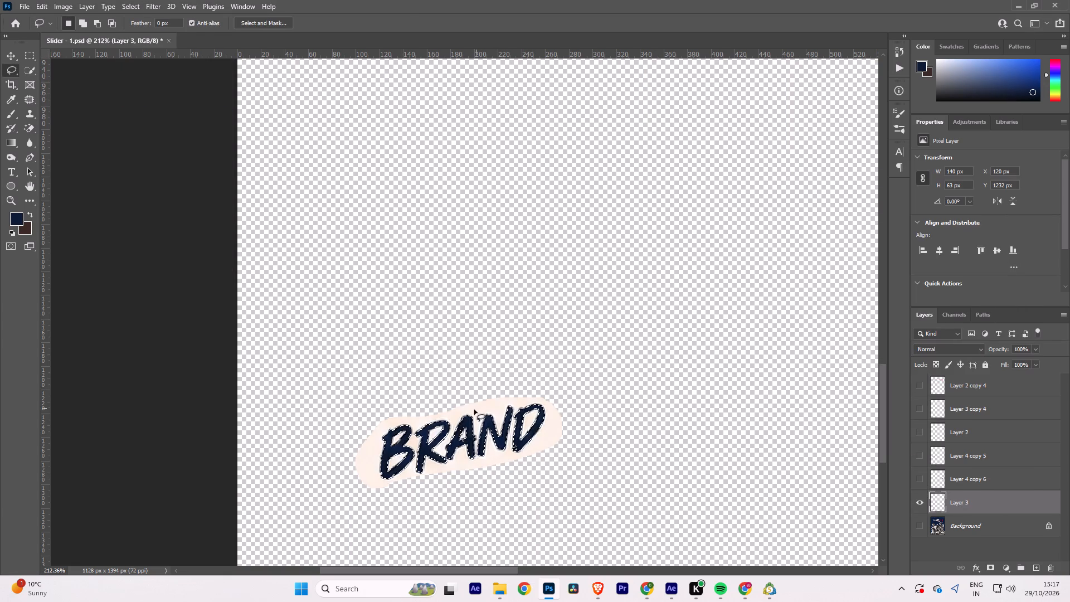
Feather the BRAND selection by 0.5 px, copy the lettering to a new layer, and delete the Layer 3 label cutout.
key(w)
right_click(479, 430)
click(532, 246)
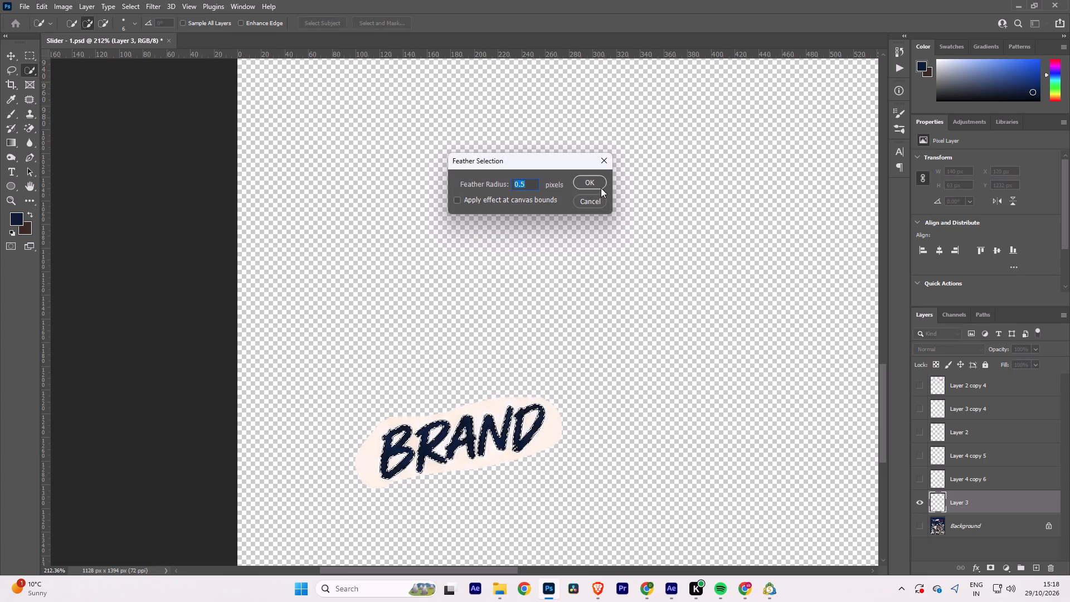
click(593, 181)
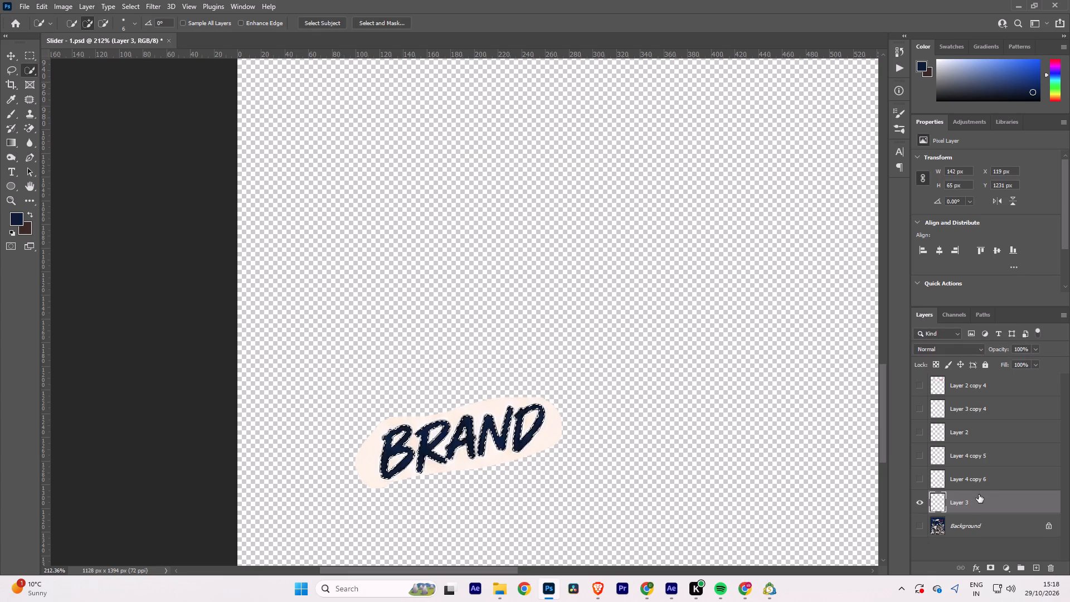
key(ctrl+j)
click(972, 523)
key(Delete)
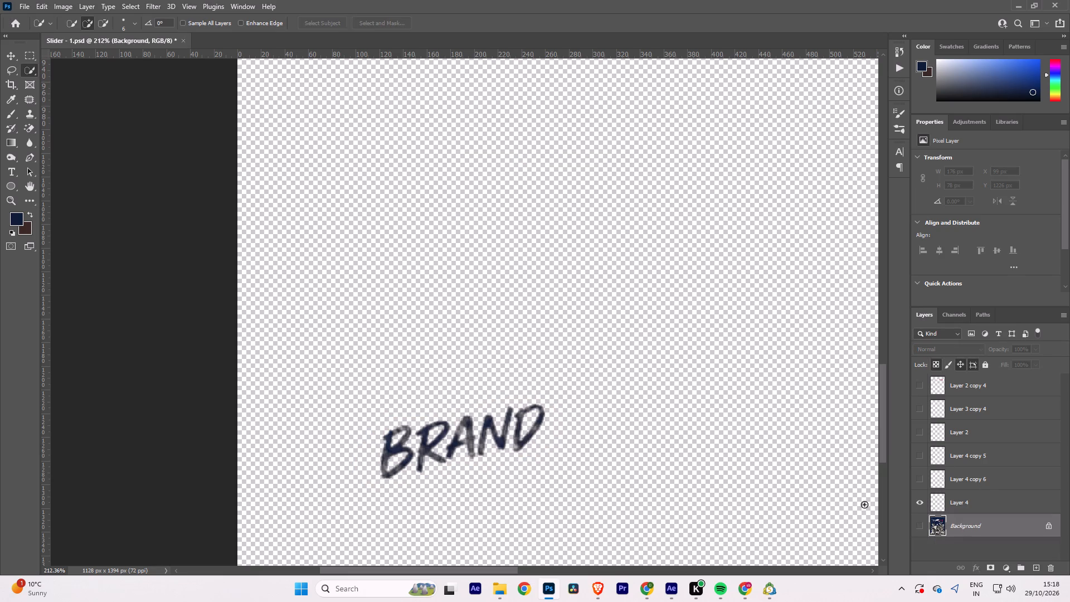
Duplicate the BRAND lettering layer four times and merge all five layers into one.
click(971, 503)
key(ctrl+j)
key(ctrl+j)
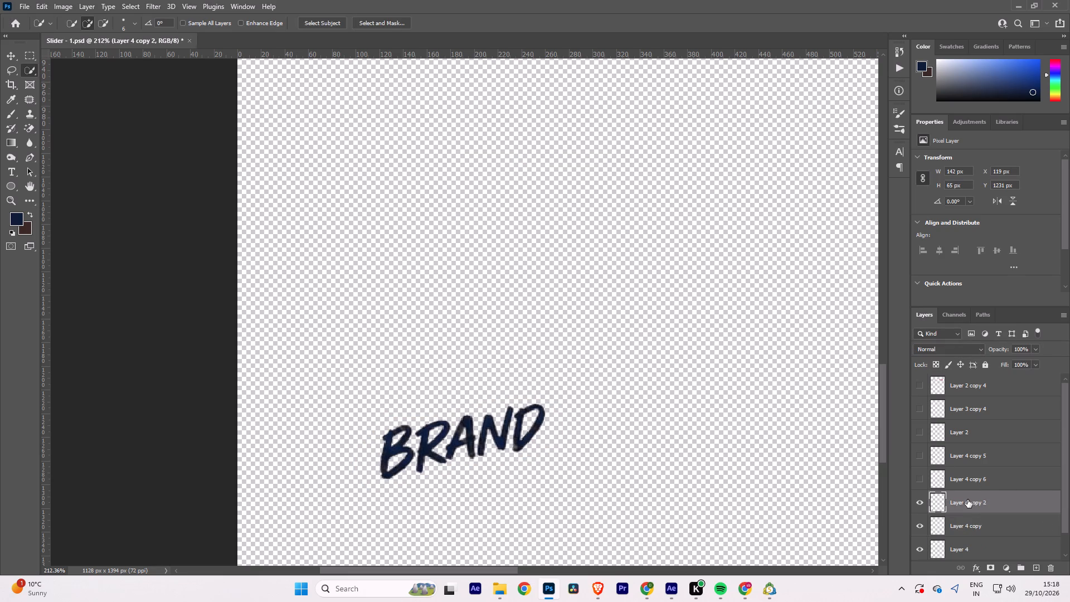
key(ctrl+j)
key(ctrl+j)
scroll(961, 480, down, 5)
shift+click(983, 526)
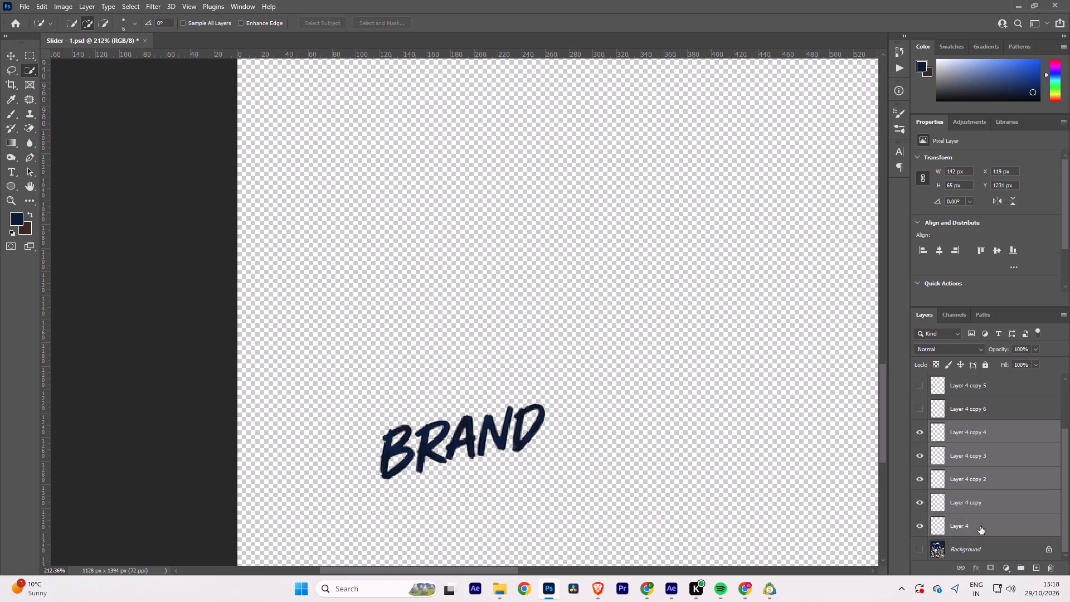
key(ctrl+e)
Hide the merged BRAND lettering layer and show the Background.
click(920, 502)
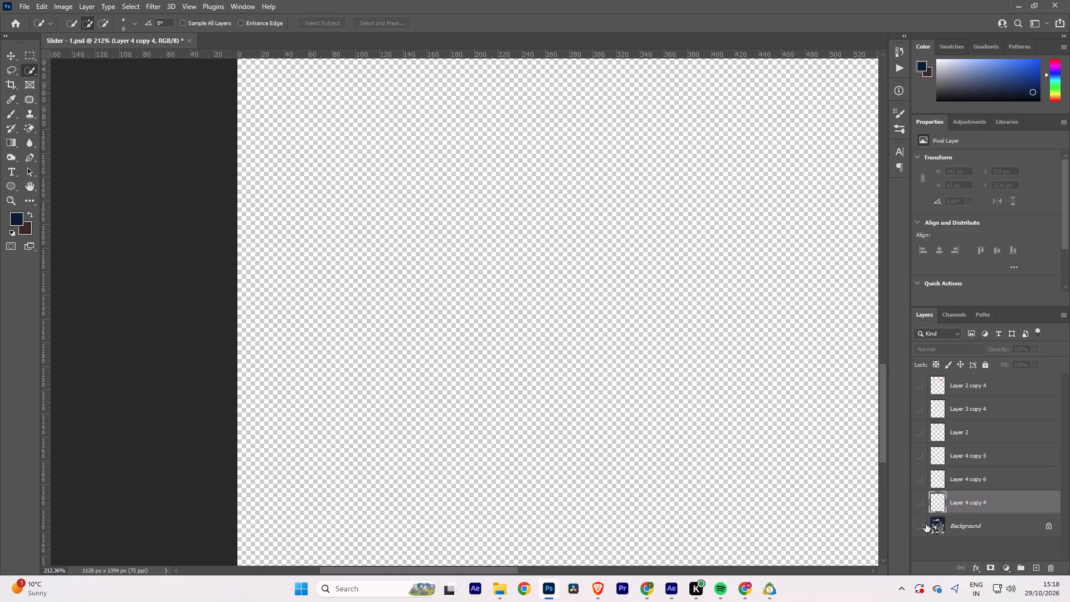
click(926, 524)
Lasso CONTENT inside its paper label, copy the roughly 187 by 77 px area from the Background to a new layer, and hide the Background.
alt+scroll(547, 317, down, 15)
alt+scroll(666, 340, up, 3)
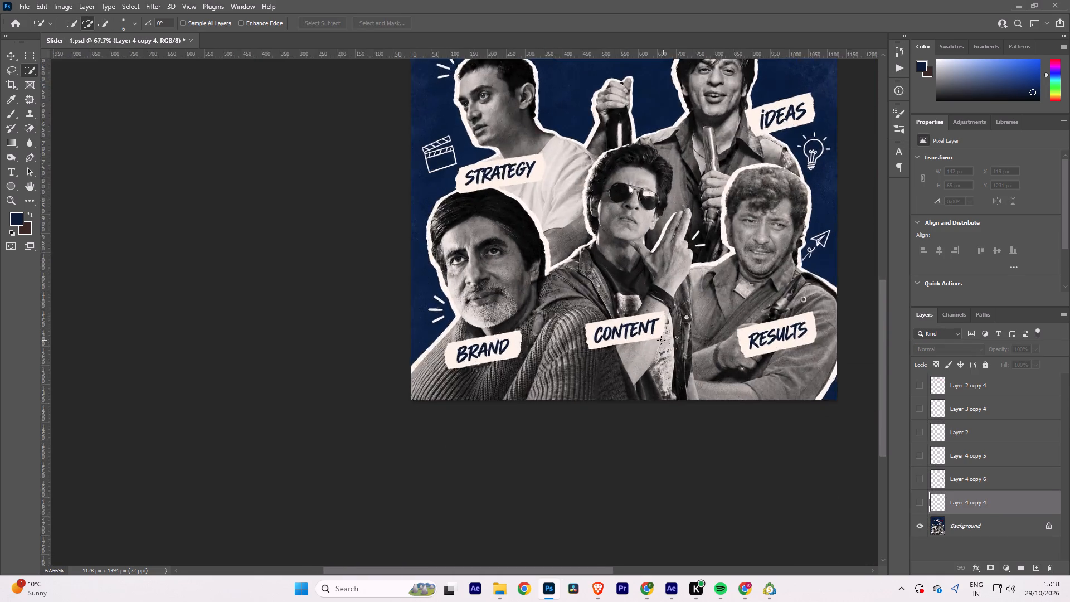
alt+scroll(661, 340, up, 10)
key(j)
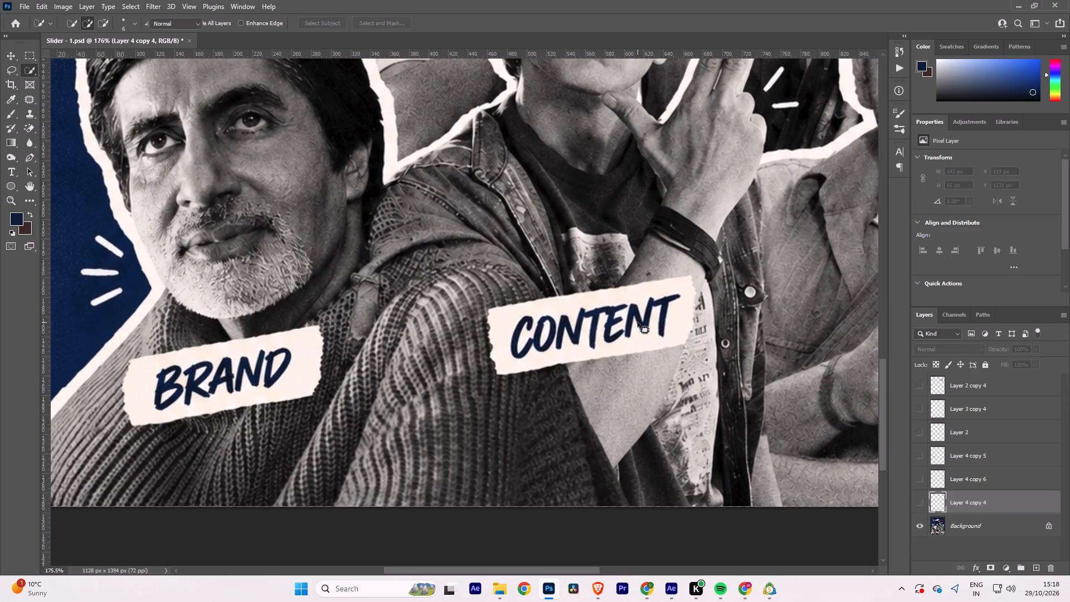
alt+scroll(572, 334, up, 3)
key(l)
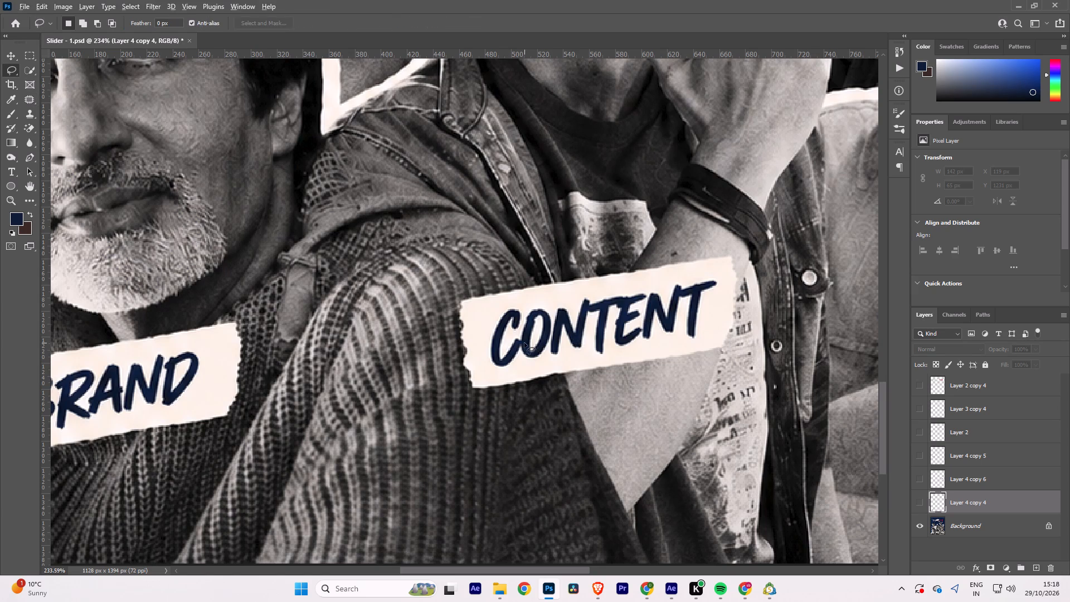
alt+scroll(524, 343, up, 1)
key(space)
drag(591, 303, 492, 314)
drag(405, 387, 379, 357)
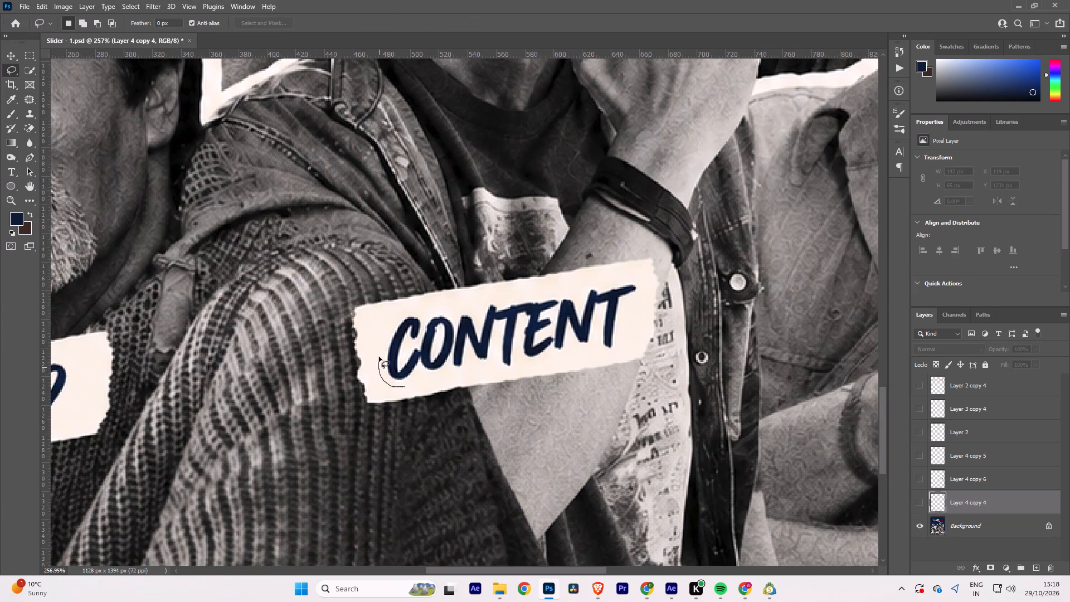
drag(379, 357, 645, 285)
drag(645, 285, 400, 387)
click(968, 527)
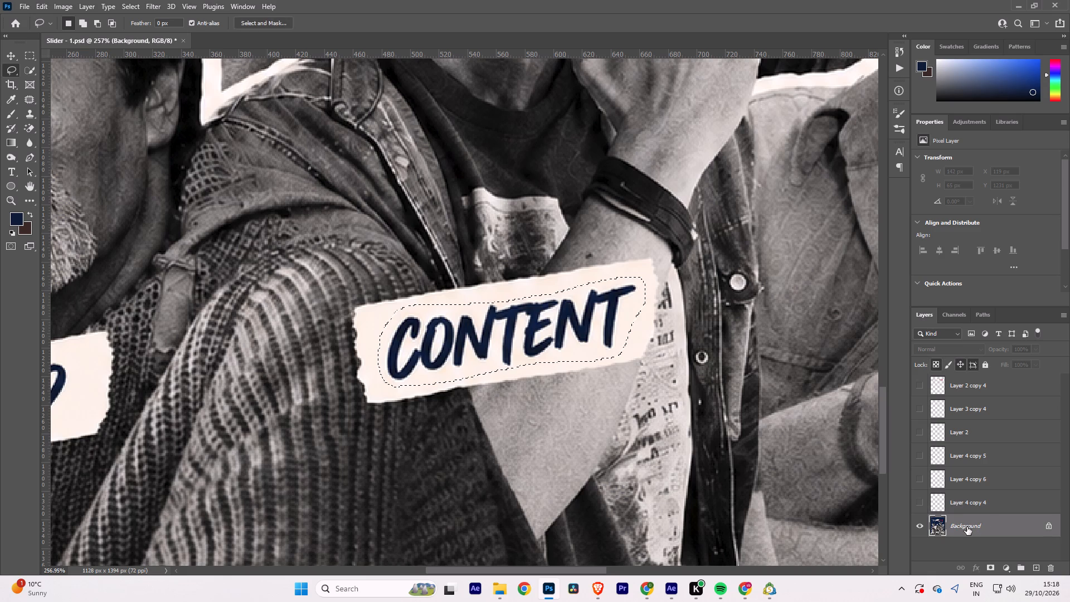
key(ctrl+j)
click(922, 546)
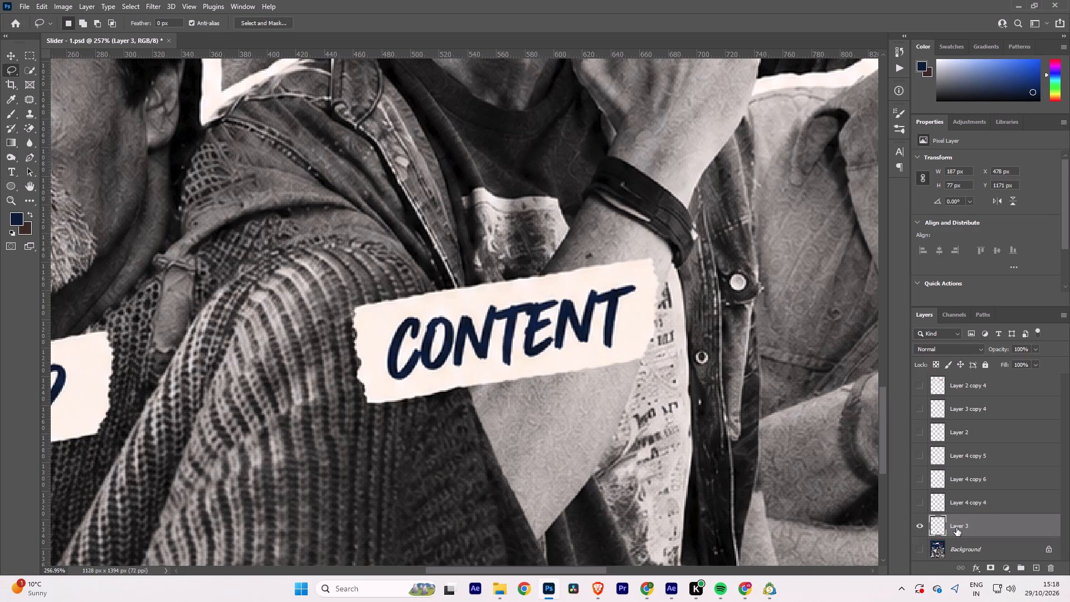
Select the navy CONTENT lettering on Layer 3 with Color Range by sampling its dark blue.
click(125, 4)
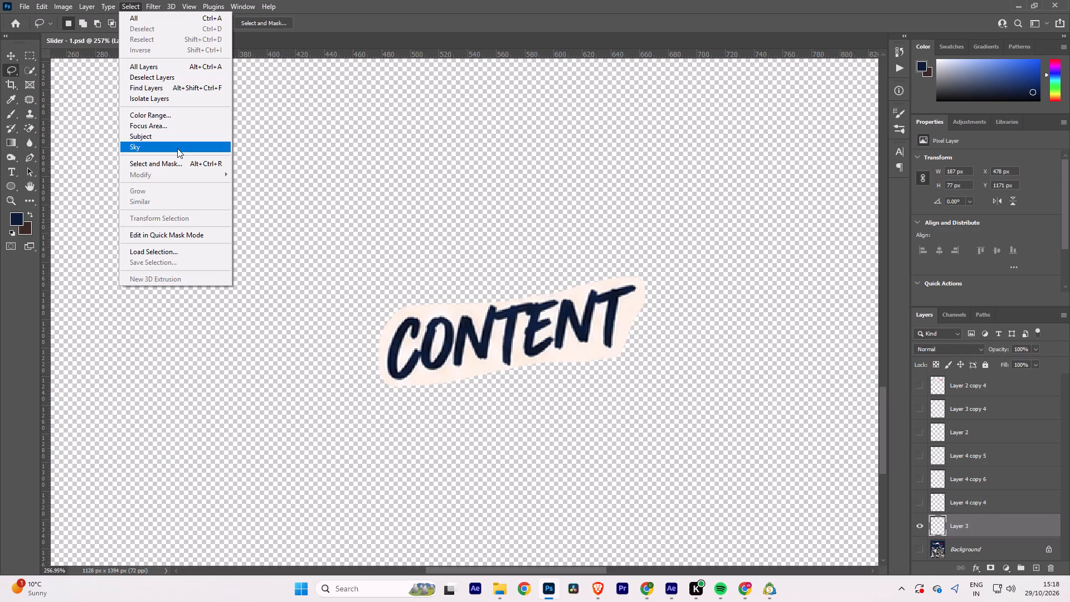
click(147, 114)
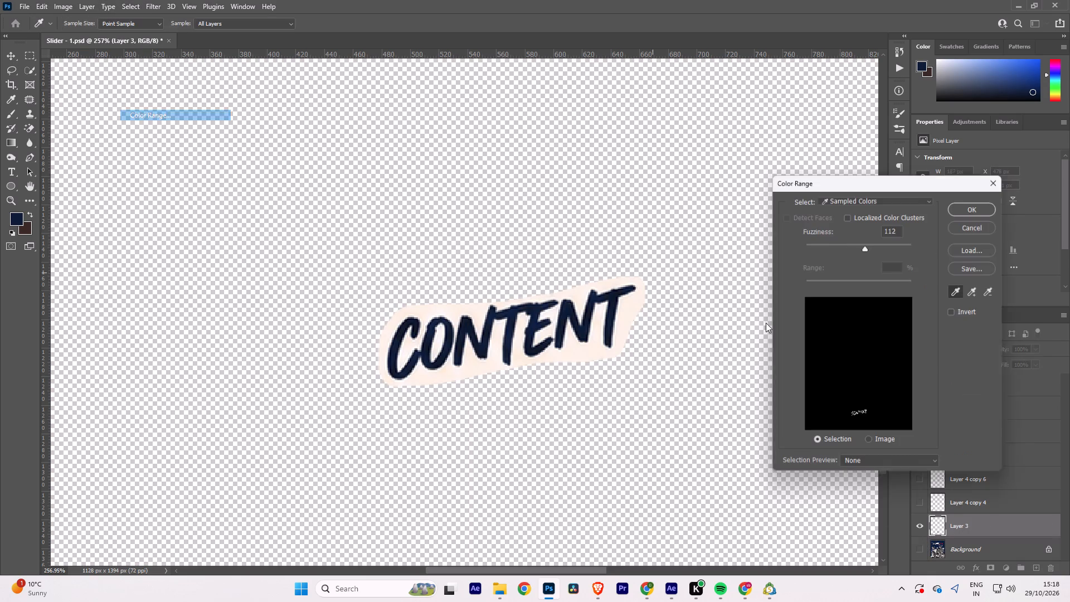
click(509, 335)
click(974, 205)
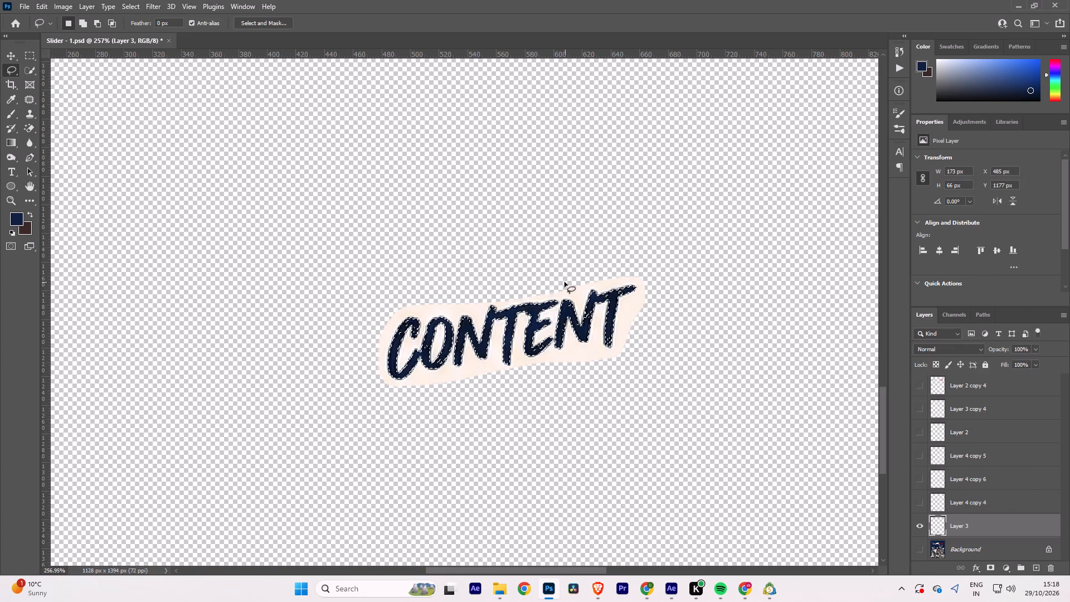
Feather the CONTENT selection by 0.5 px, copy the lettering to a new layer, and delete the Layer 3 label cutout.
key(w)
right_click(487, 329)
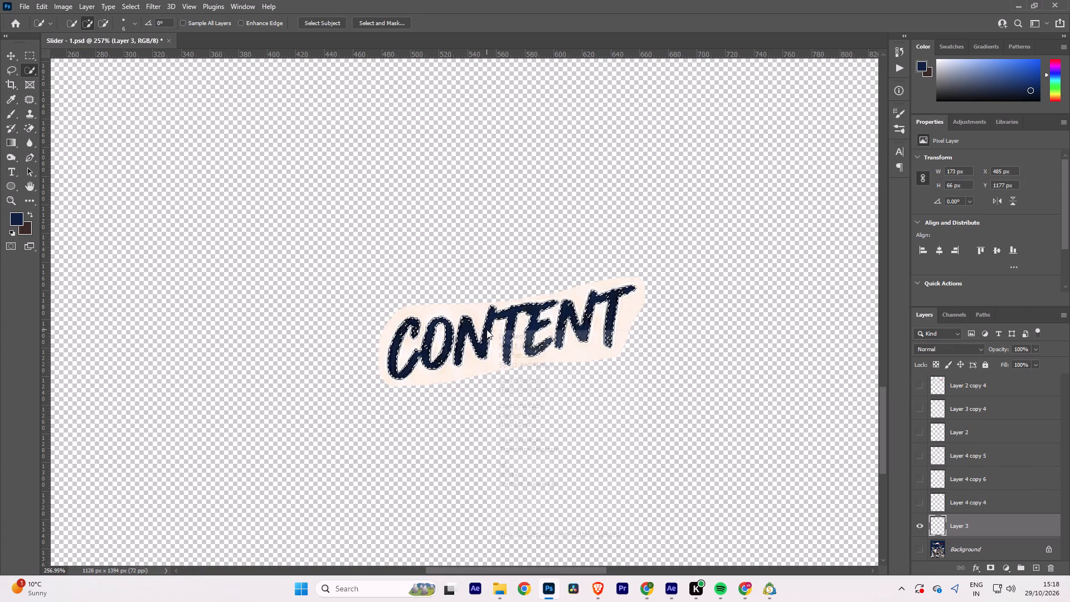
click(534, 353)
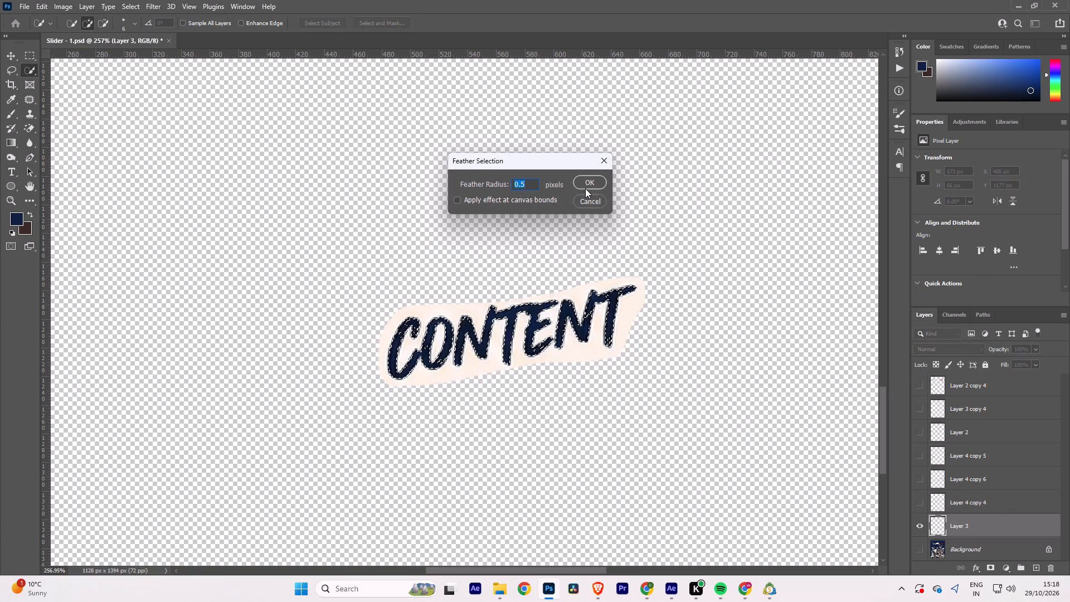
click(586, 183)
key(ctrl+j)
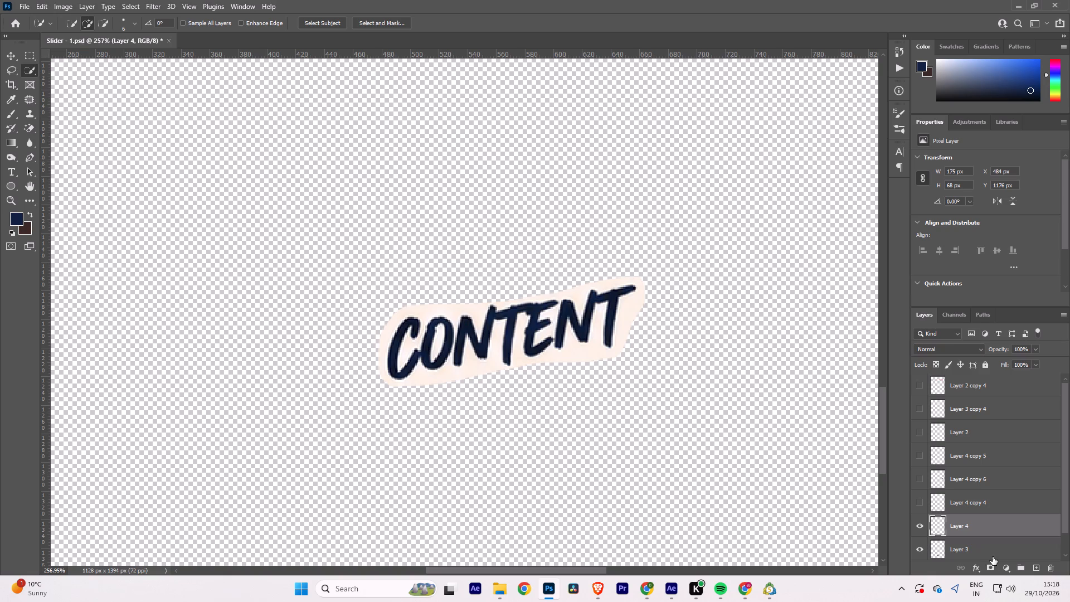
click(987, 552)
key(Delete)
Duplicate the CONTENT lettering layer four times and merge all five layers into one.
scroll(1010, 521, down, 5)
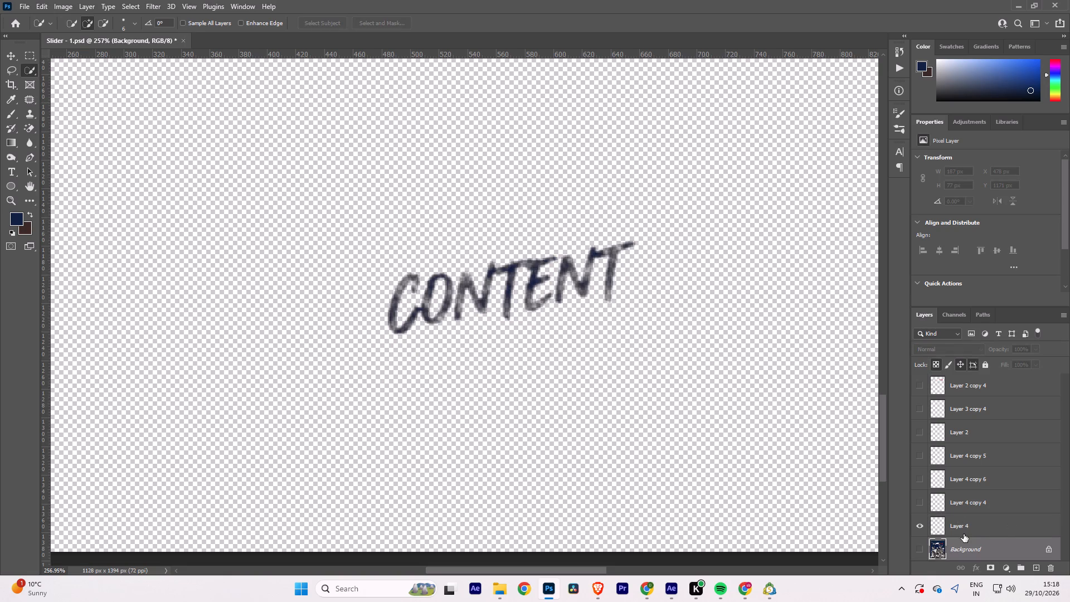
click(966, 527)
key(ctrl+j)
key(ctrl+j)
key(ctrl+j)
key(ctrl+j)
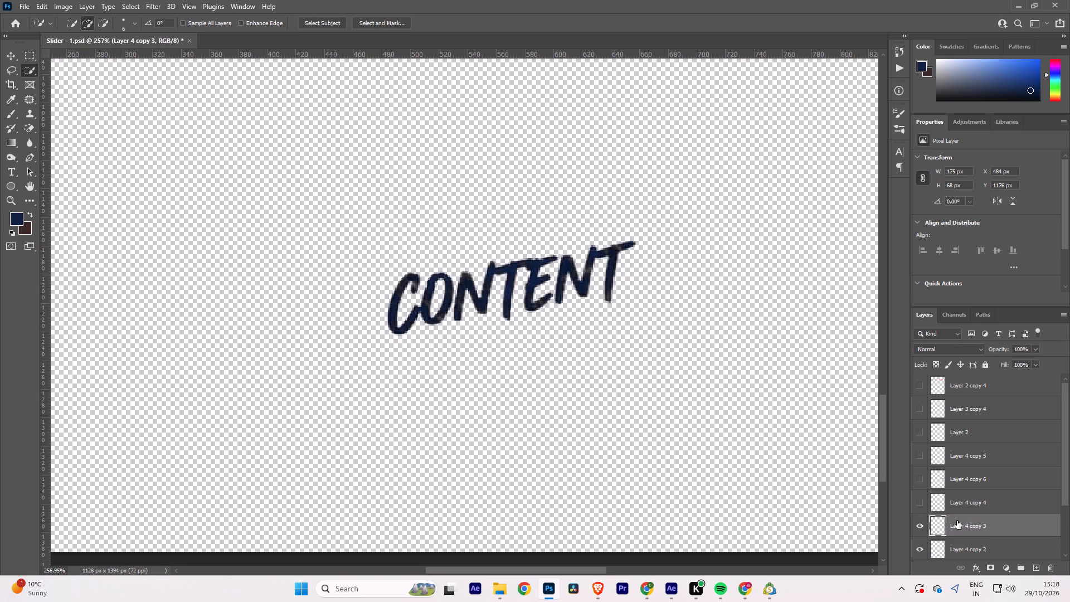
scroll(975, 504, down, 4)
shift+click(974, 521)
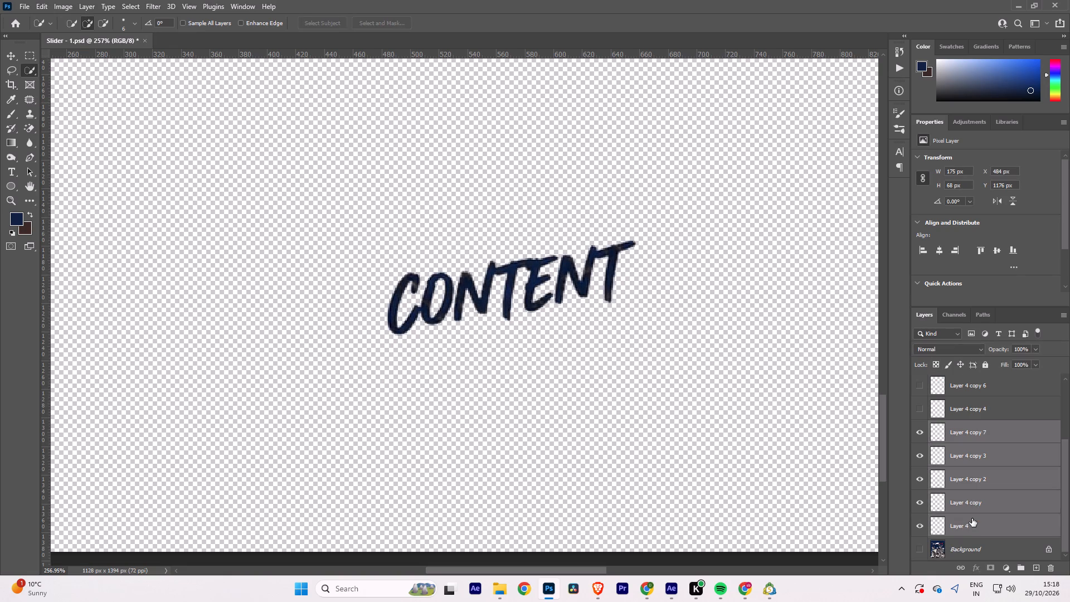
key(ctrl+e)
Hide the merged CONTENT lettering layer and show the Background.
click(920, 523)
click(920, 547)
Lasso RESULTS inside its paper label, copy the roughly 178 by 87 px area from the Background to a new layer, and hide the Background.
alt+scroll(602, 365, down, 3)
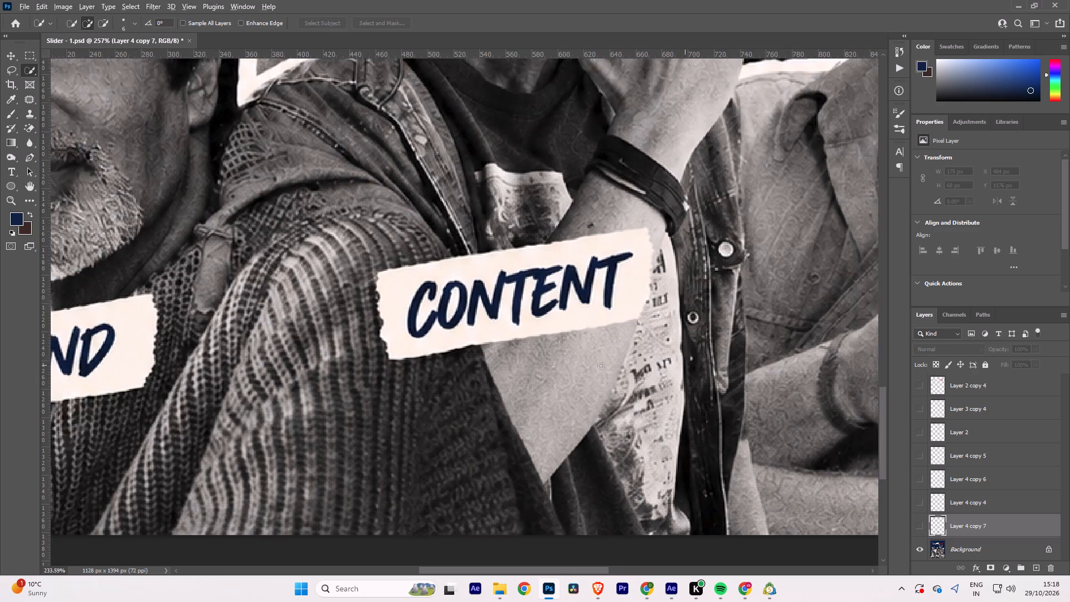
alt+scroll(601, 366, down, 15)
key(space)
key(space)
key(space)
key(space)
key(space)
key(space)
key(space)
key(space)
drag(683, 298, 572, 284)
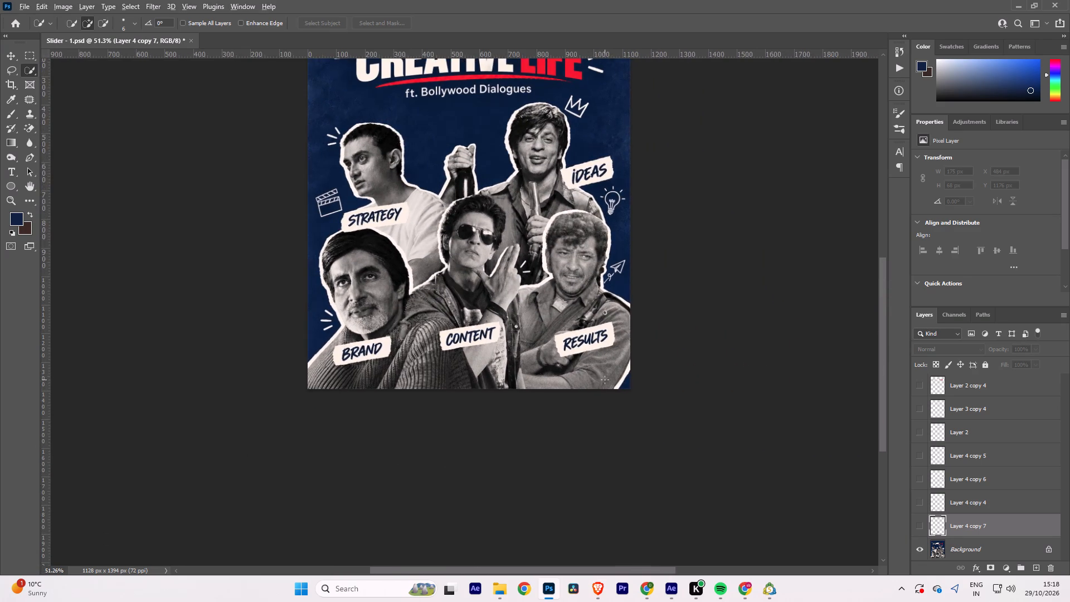
alt+scroll(594, 357, up, 14)
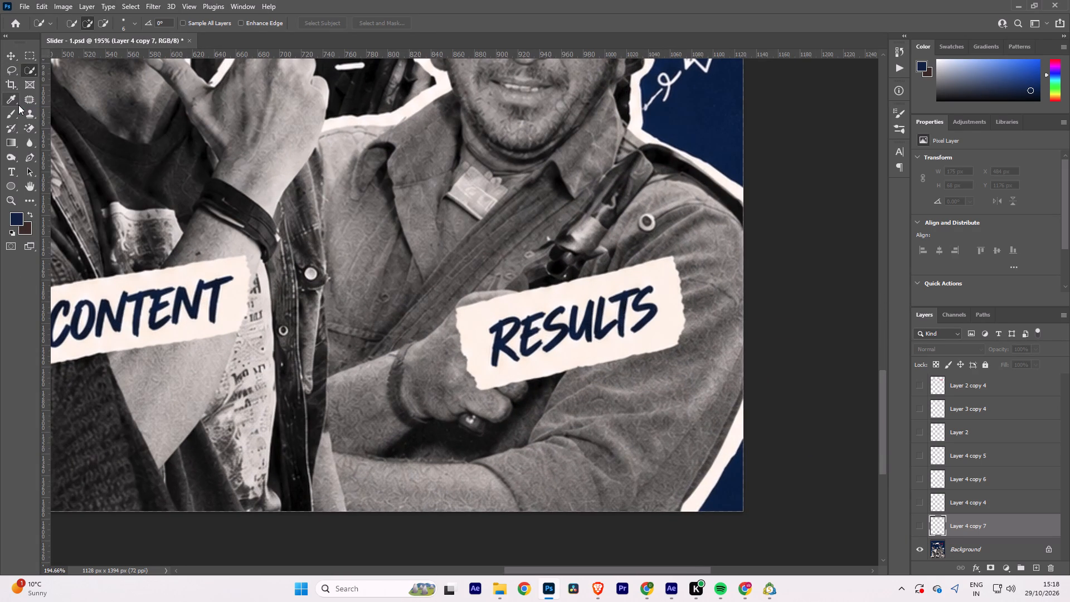
click(10, 69)
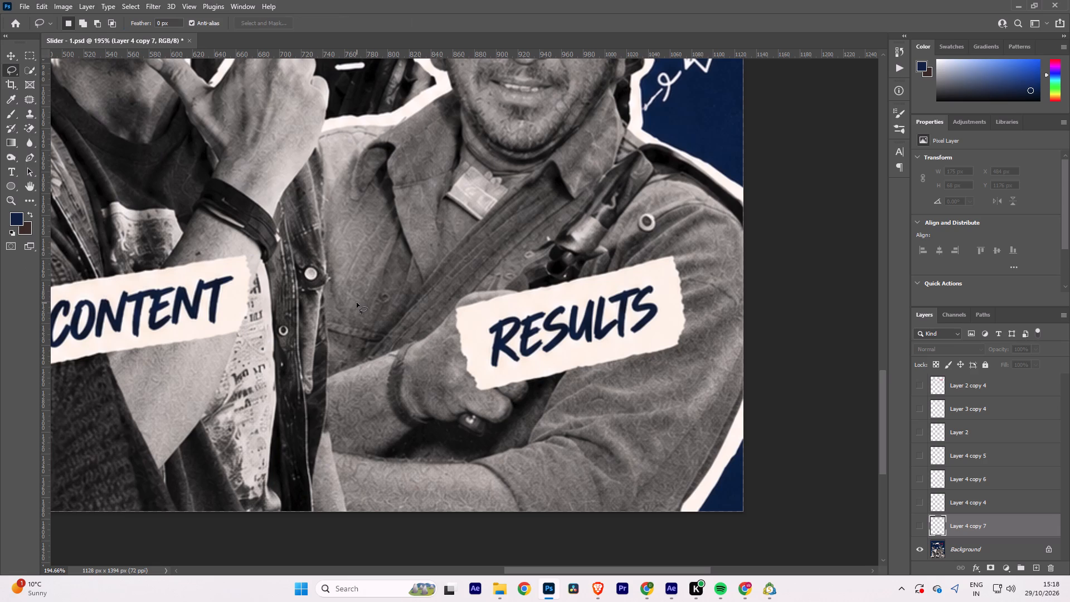
alt+scroll(512, 354, up, 2)
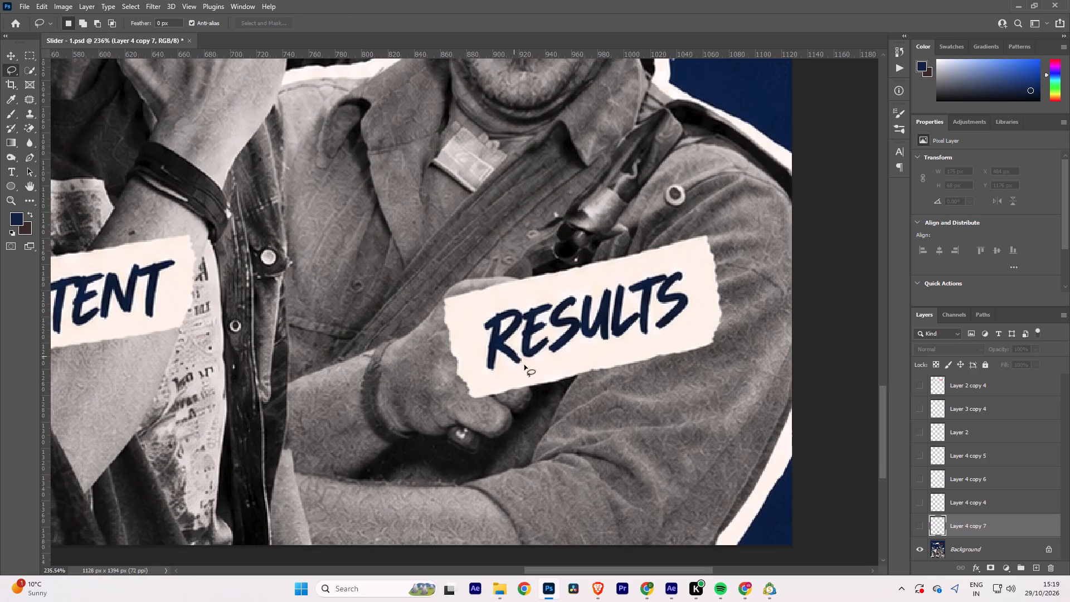
drag(515, 378, 468, 331)
drag(468, 331, 660, 269)
drag(660, 269, 522, 376)
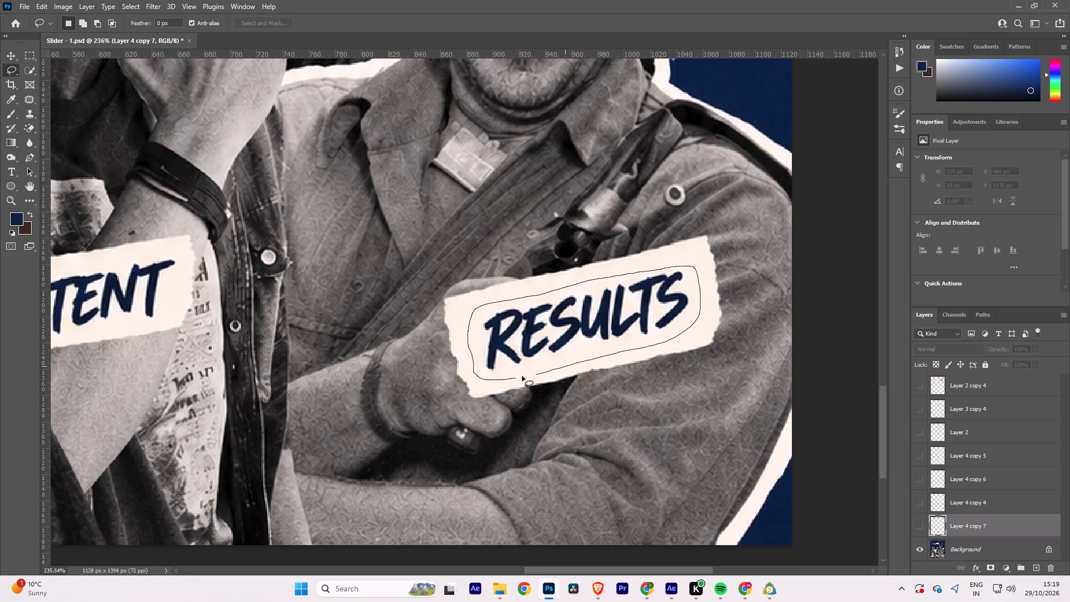
drag(522, 376, 508, 378)
click(974, 552)
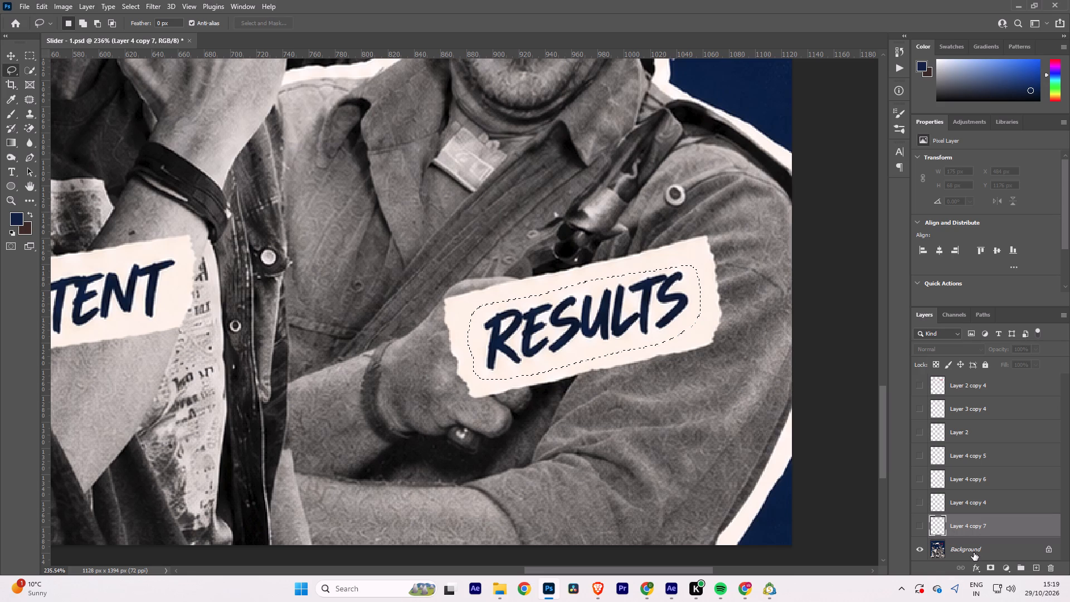
key(ctrl+j)
scroll(929, 523, down, 3)
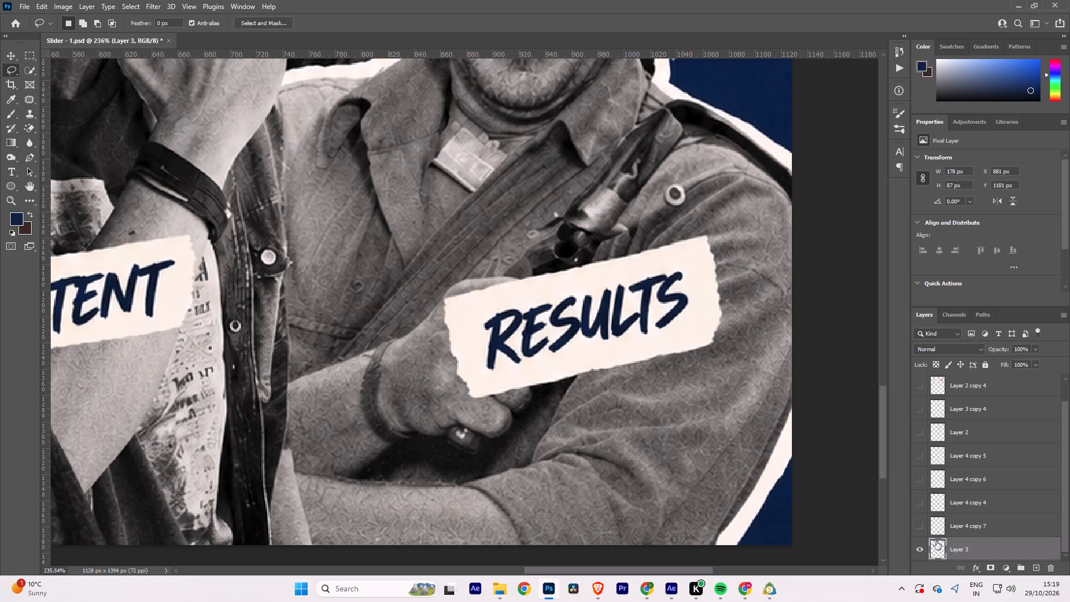
click(921, 546)
Select the navy RESULTS lettering on Layer 3 with Color Range by sampling its dark blue.
key(v)
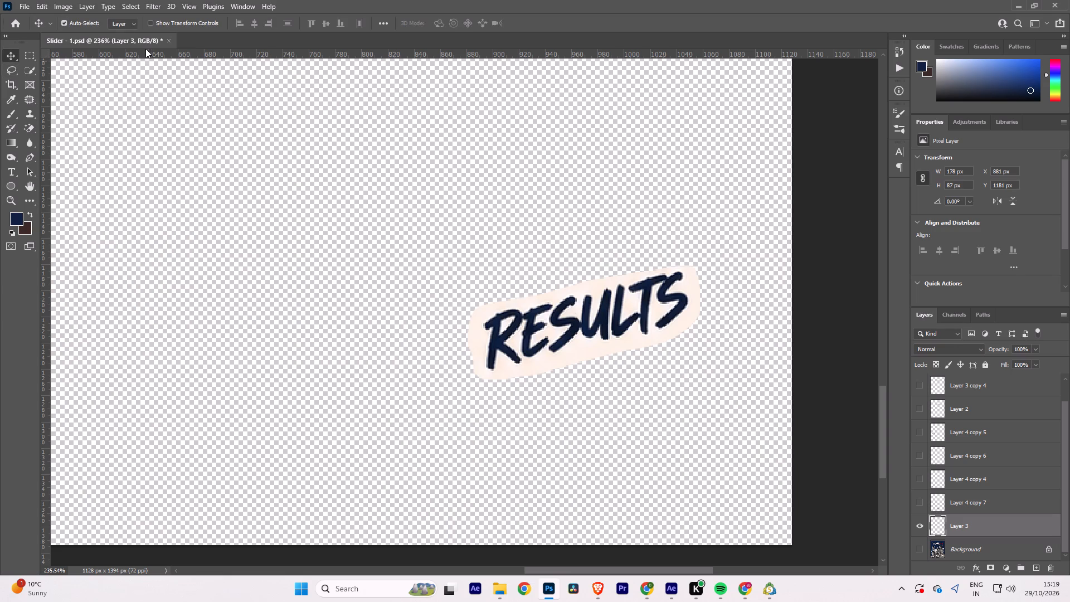
click(128, 6)
click(141, 116)
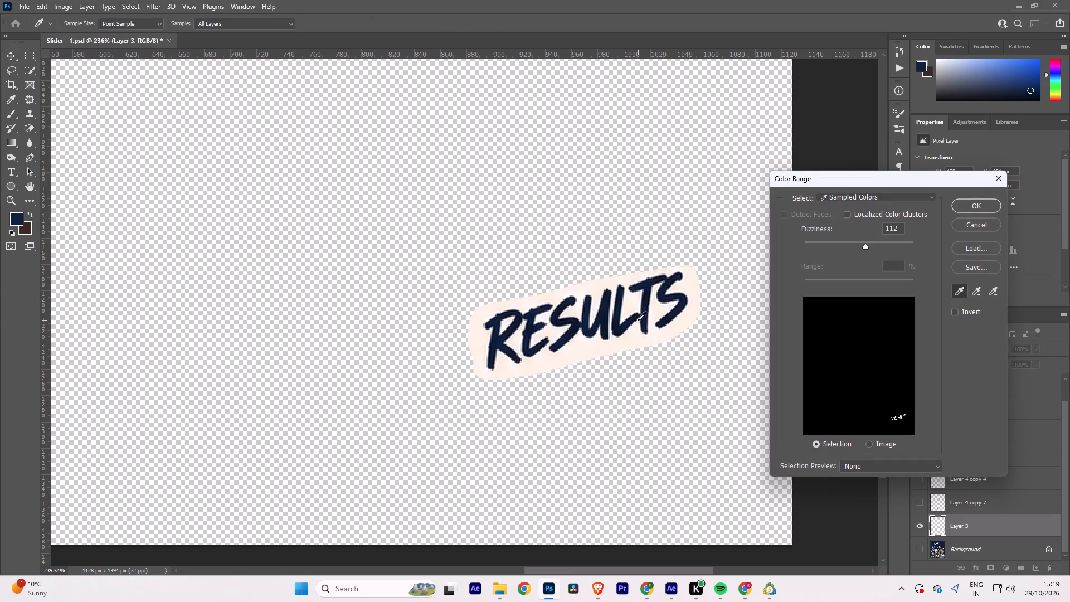
click(645, 313)
click(974, 203)
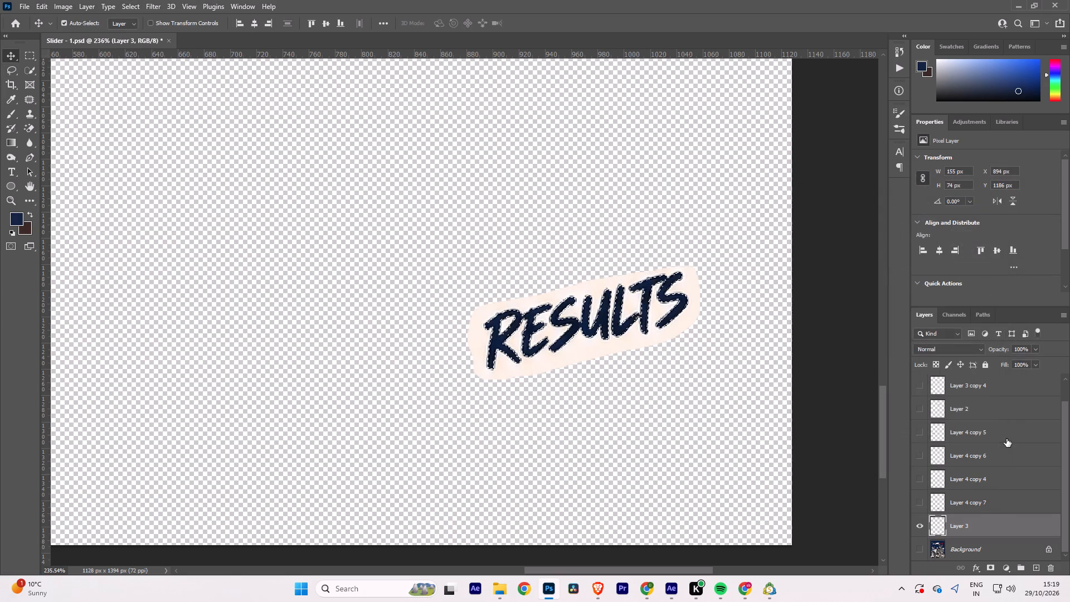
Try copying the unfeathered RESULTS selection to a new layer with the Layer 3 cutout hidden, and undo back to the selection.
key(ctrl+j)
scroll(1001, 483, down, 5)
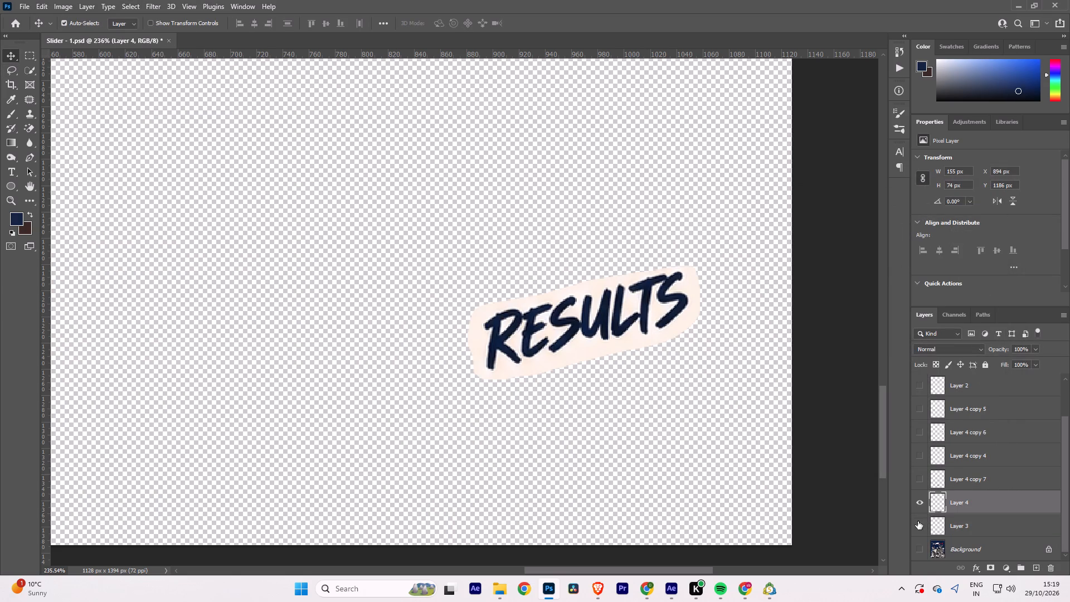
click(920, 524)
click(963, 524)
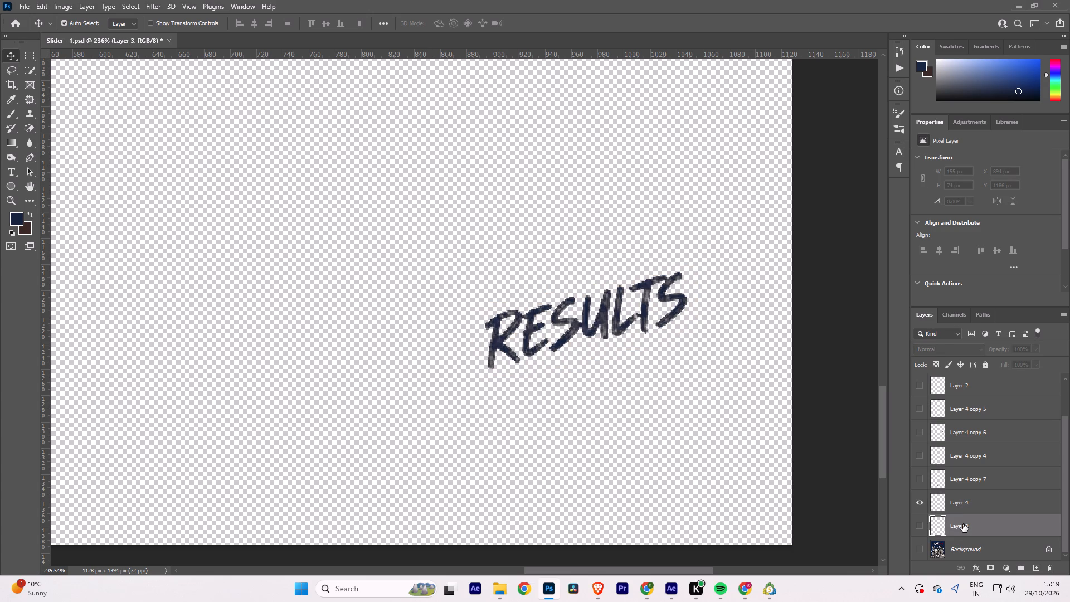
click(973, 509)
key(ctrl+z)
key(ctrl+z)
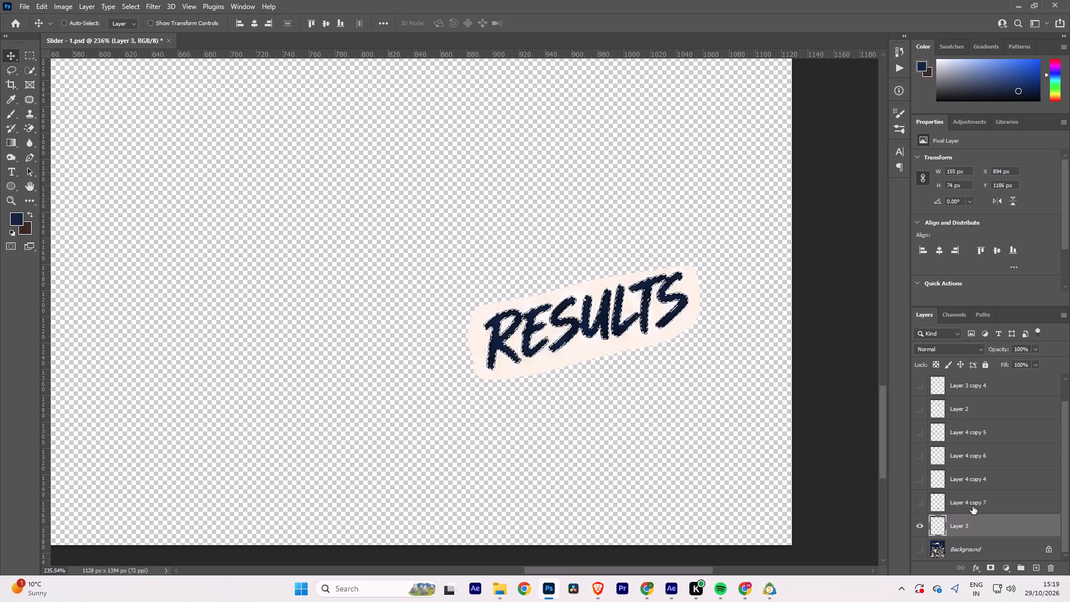
Feather the RESULTS selection by 0.5 px, copy the lettering to a new layer, and delete the Layer 3 label cutout.
key(w)
right_click(557, 323)
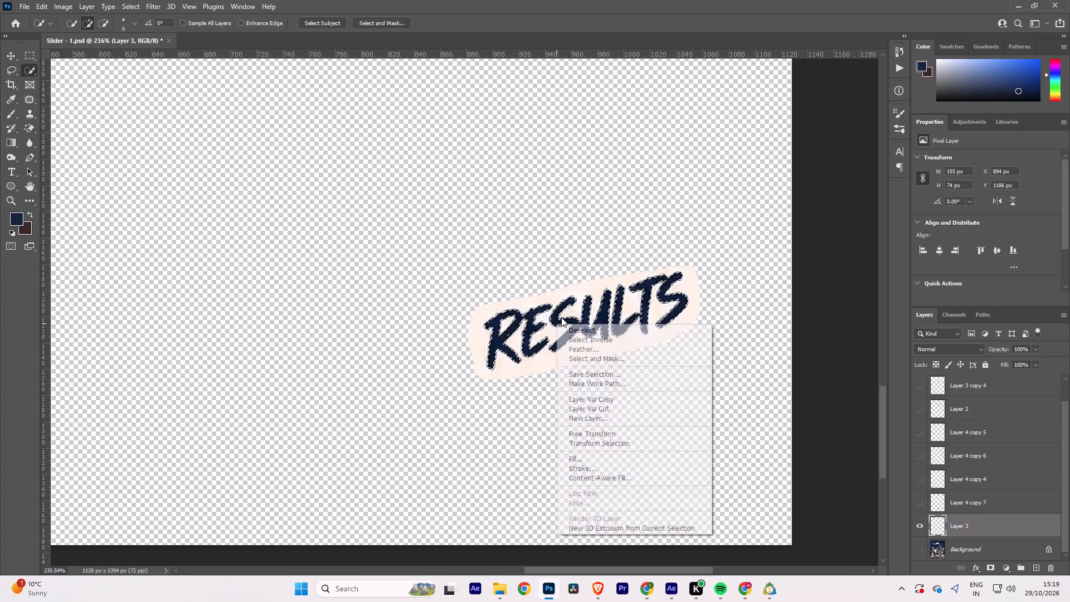
click(590, 353)
click(591, 182)
scroll(973, 546, down, 1)
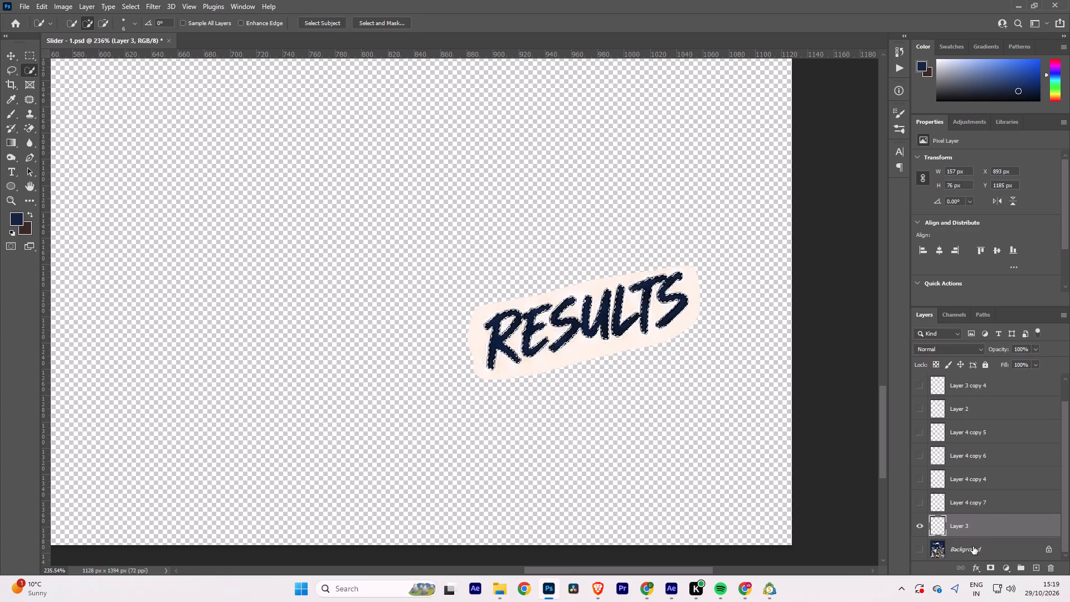
scroll(973, 546, down, 2)
key(ctrl+j)
scroll(971, 535, down, 4)
click(971, 523)
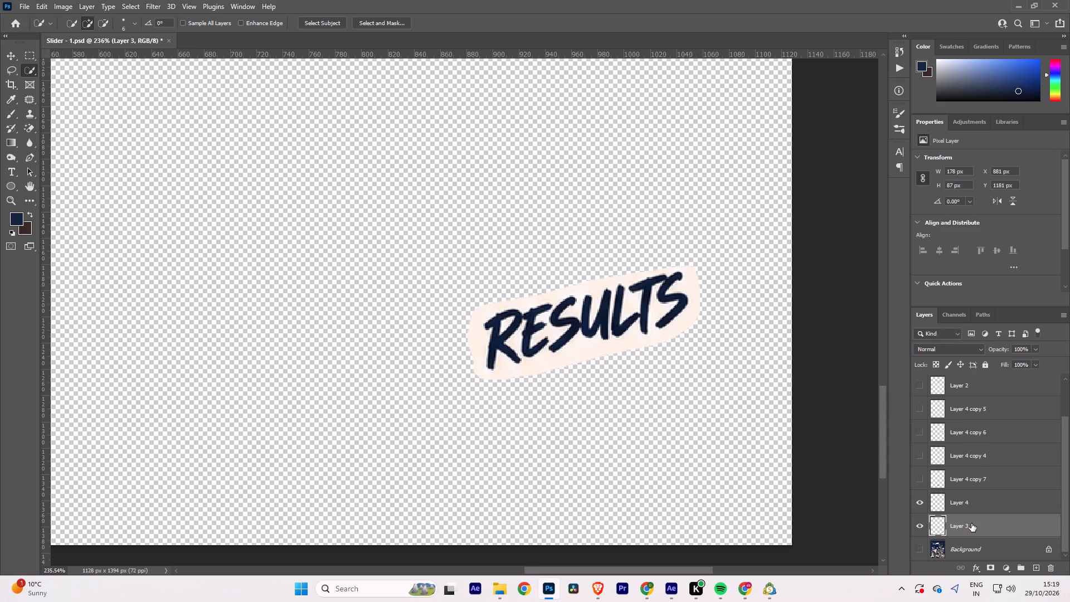
key(Delete)
Duplicate the RESULTS lettering layer four times and merge all five layers into one, keeping the merged layer shown.
click(973, 525)
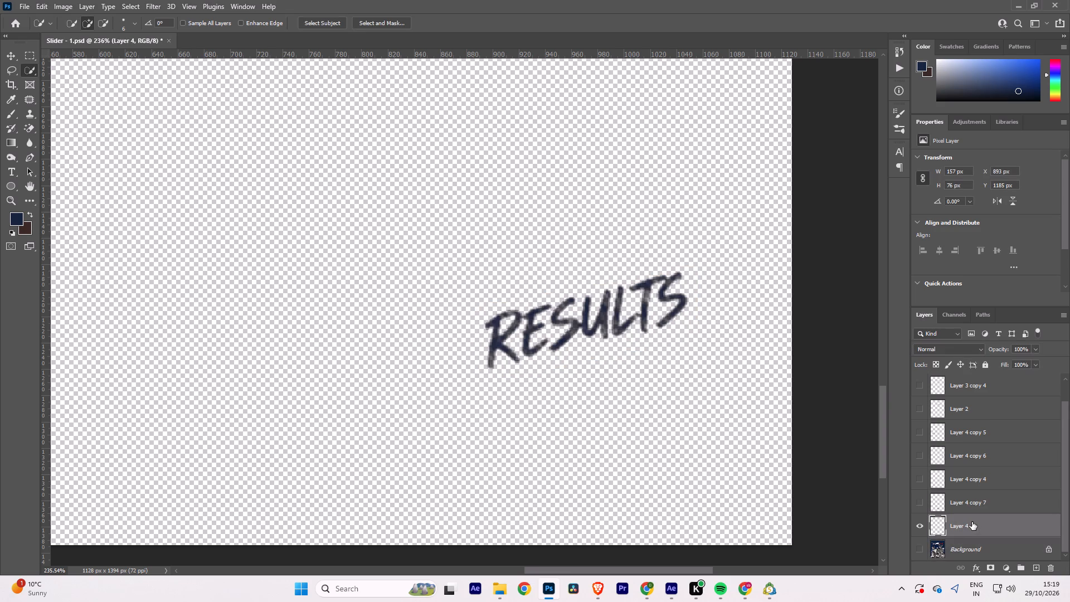
key(ctrl+j)
key(ctrl+j)
key(ctrl+j)
key(ctrl+j)
scroll(965, 503, down, 4)
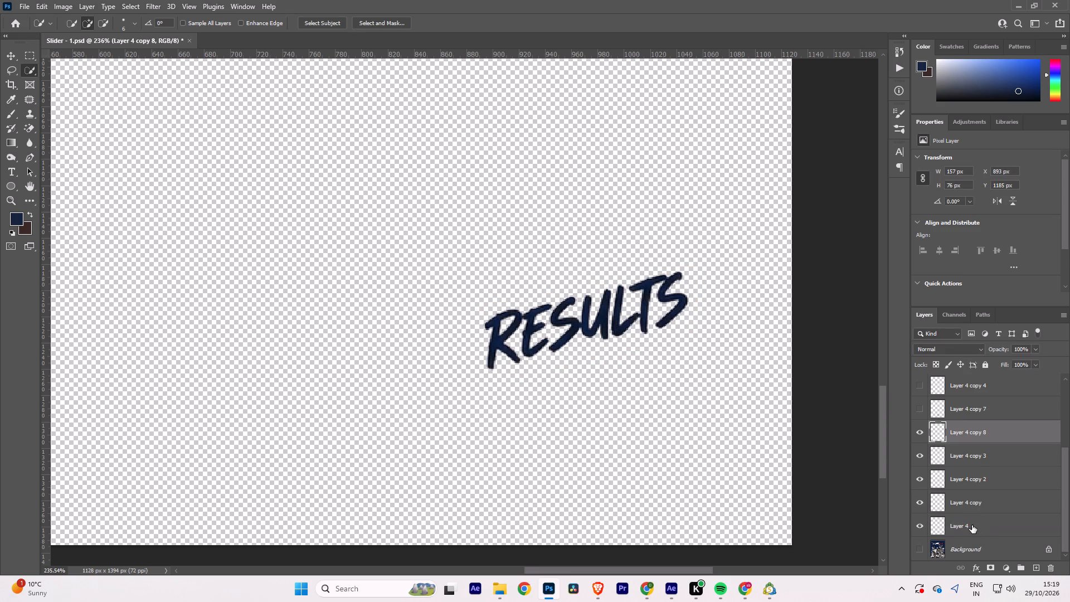
shift+click(972, 525)
key(ctrl+e)
click(918, 524)
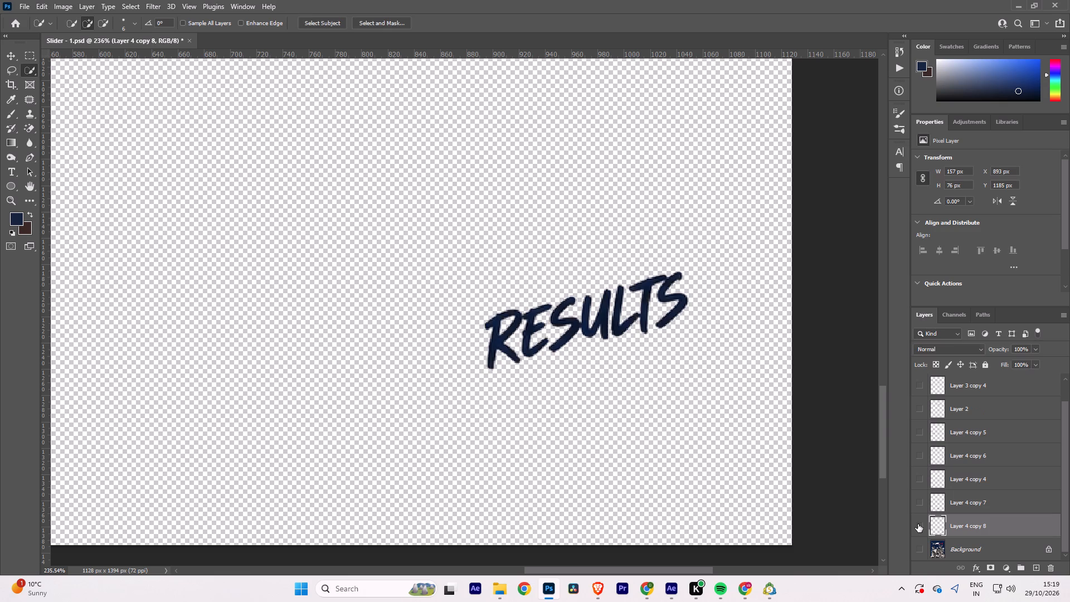
click(918, 524)
Show all the extracted headline, underline, subtitle and label lettering layers above the Background.
scroll(983, 467, up, 4)
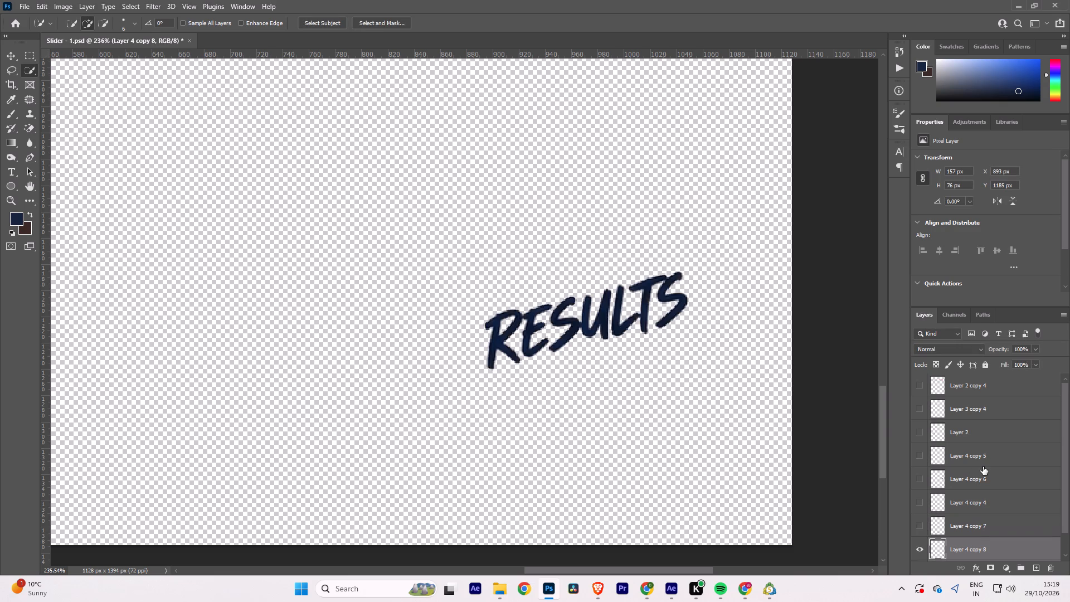
scroll(983, 467, up, 13)
alt+scroll(651, 411, down, 16)
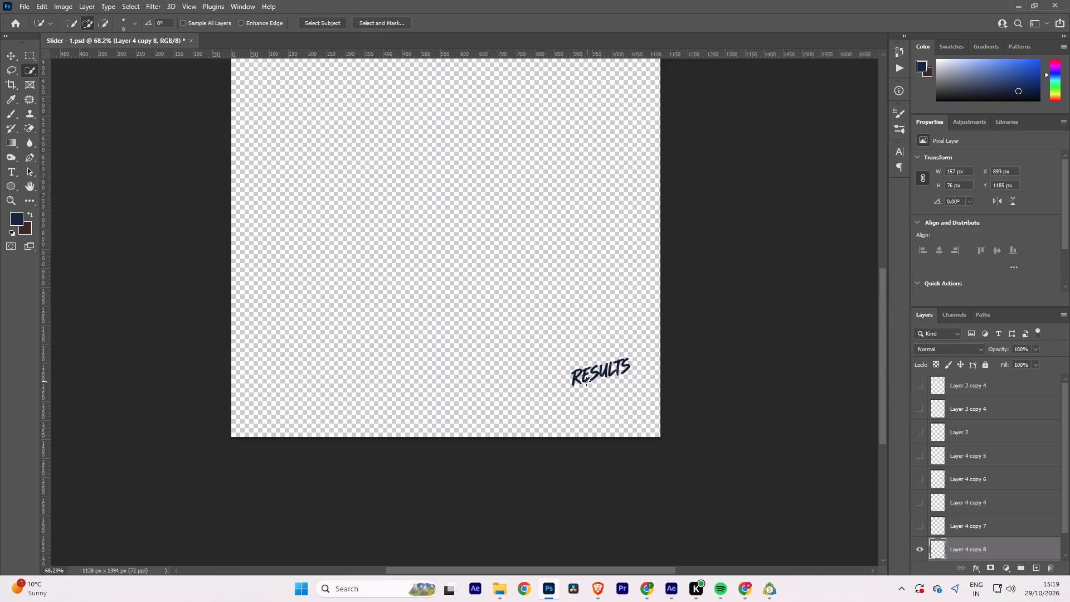
alt+scroll(586, 381, down, 3)
scroll(925, 524, up, 5)
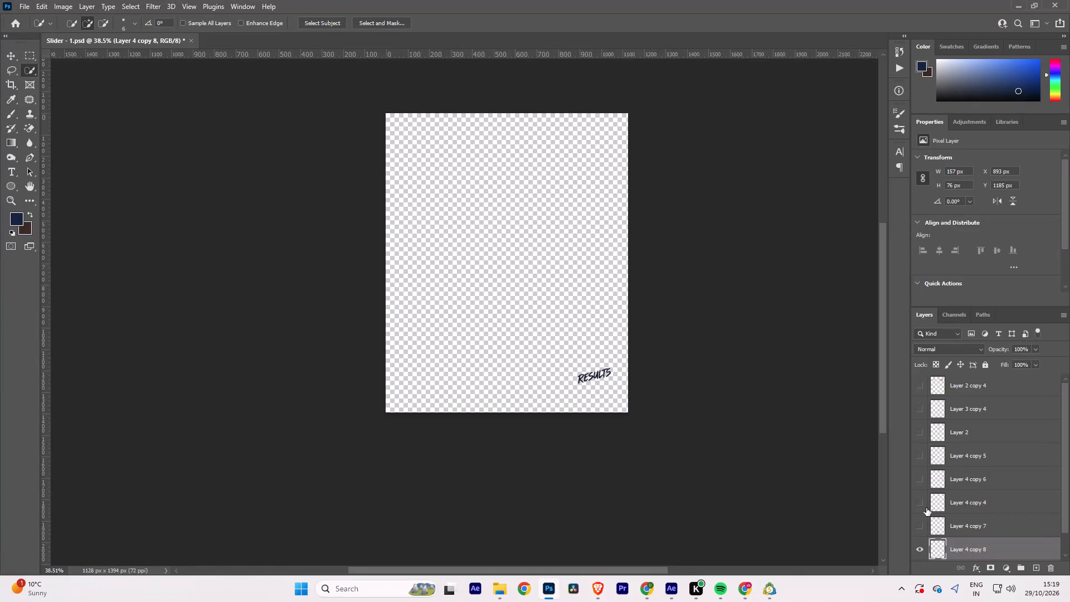
click(922, 386)
click(922, 405)
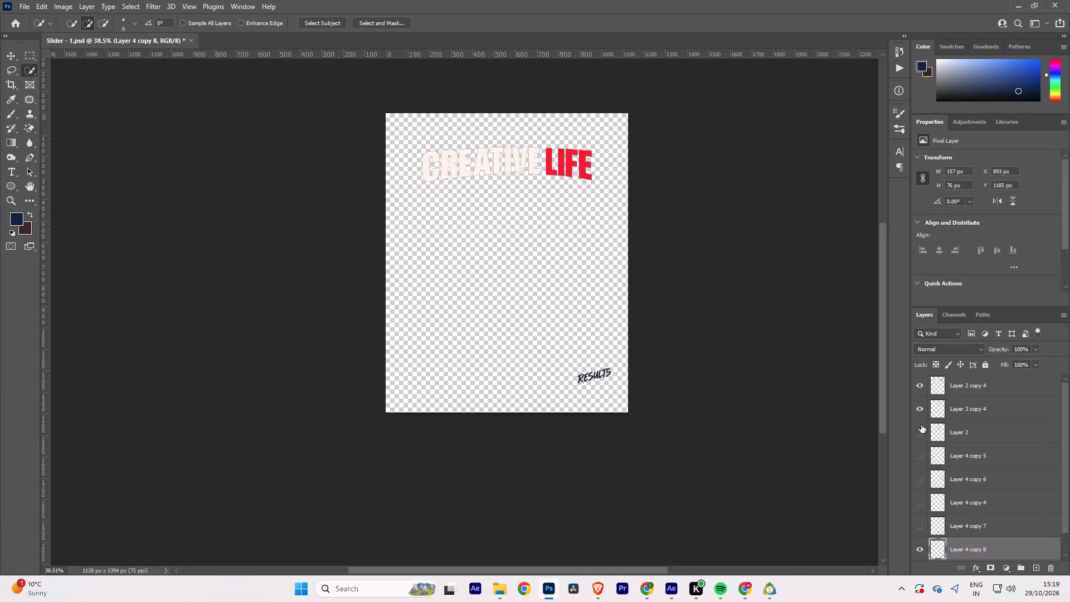
click(921, 427)
click(918, 449)
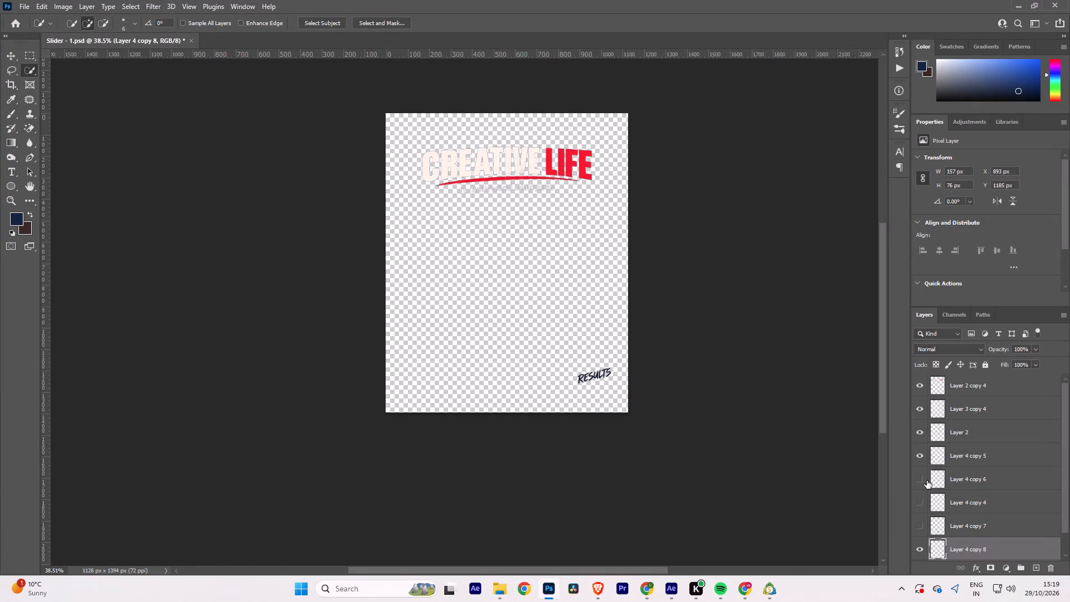
click(923, 480)
click(920, 496)
click(920, 521)
Toggle the Background's visibility to compare the extracted lettering with the original poster, leaving the Background shown.
scroll(958, 483, down, 3)
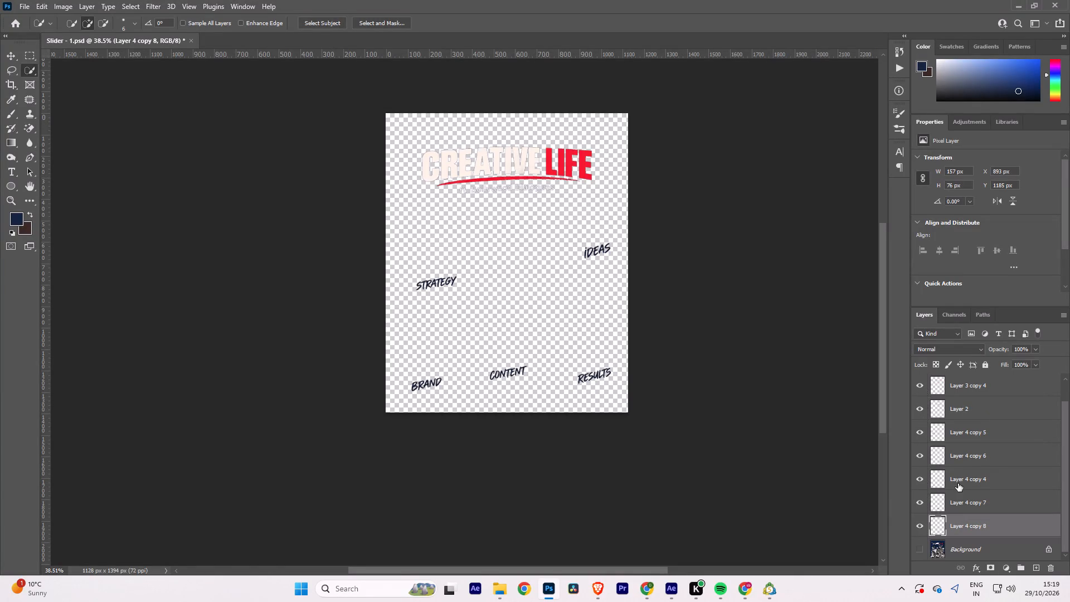
scroll(958, 483, down, 1)
triple_click(921, 548)
double_click(921, 548)
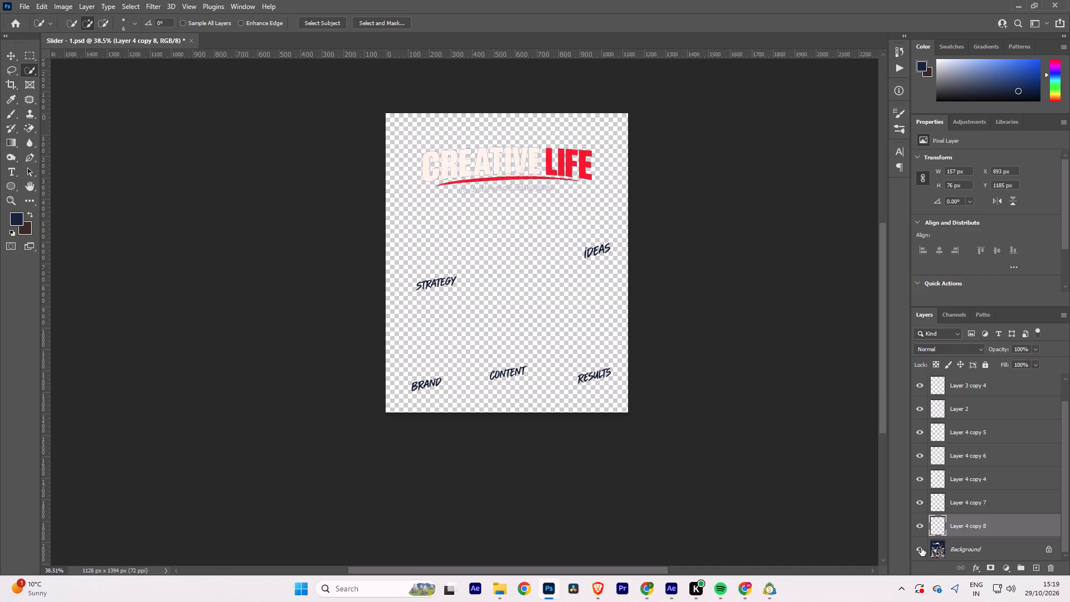
click(921, 548)
click(921, 548)
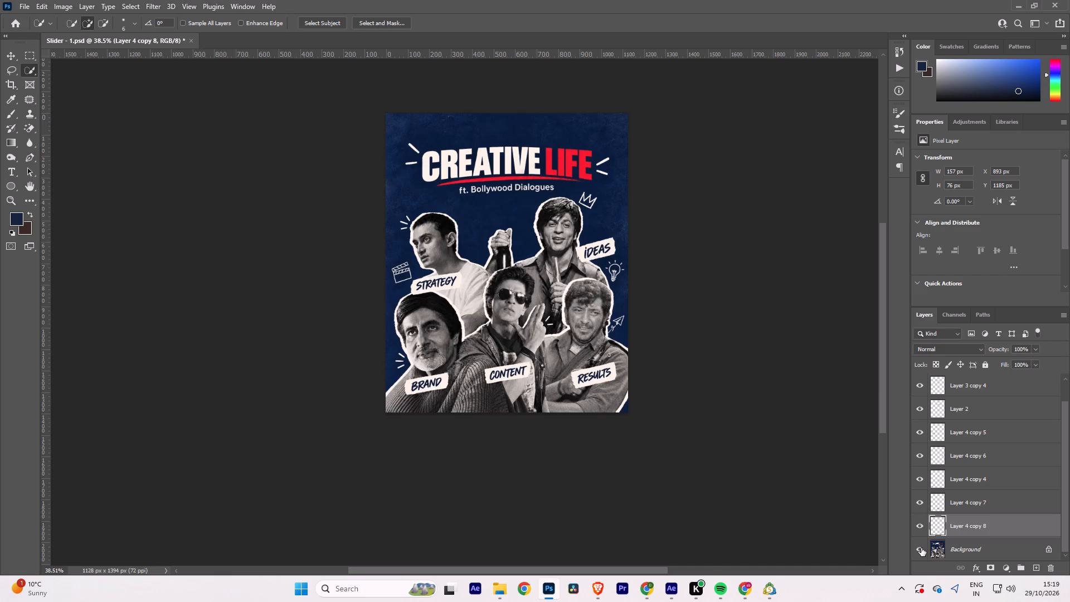
click(921, 548)
click(921, 548)
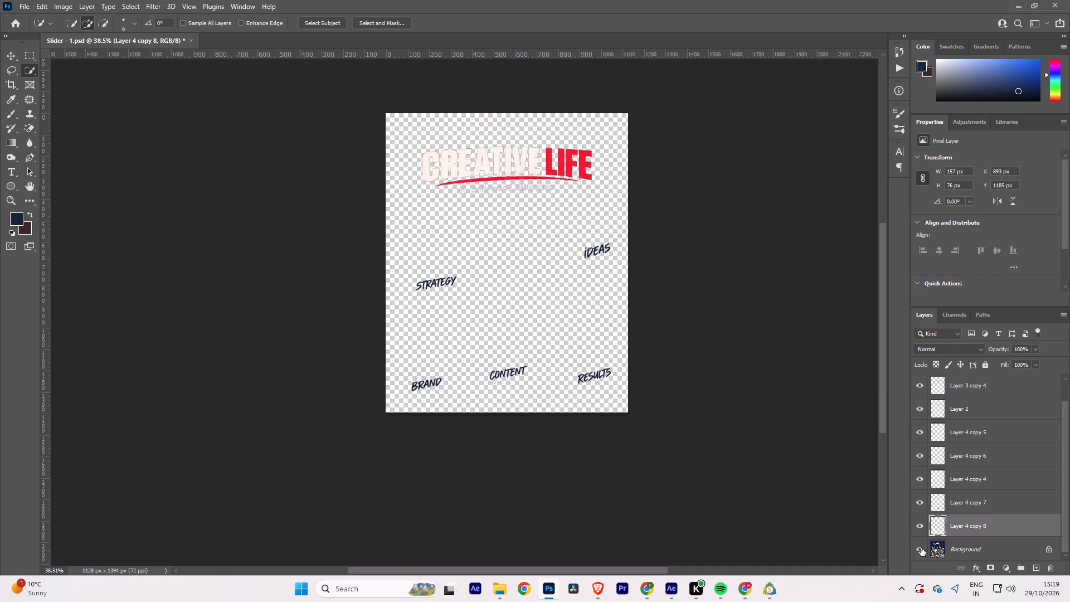
click(921, 548)
click(921, 548)
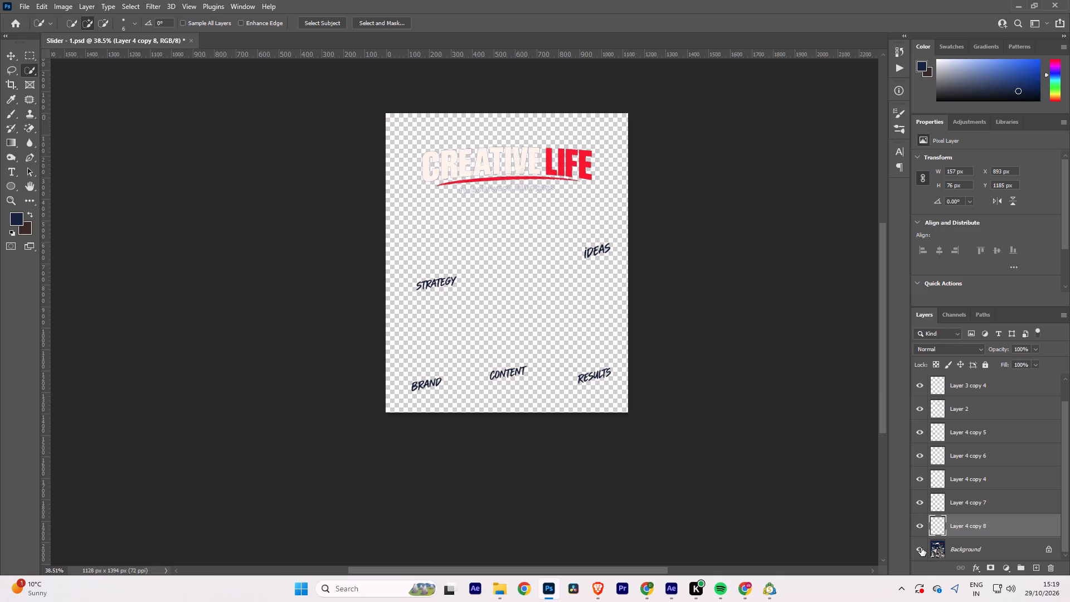
click(921, 548)
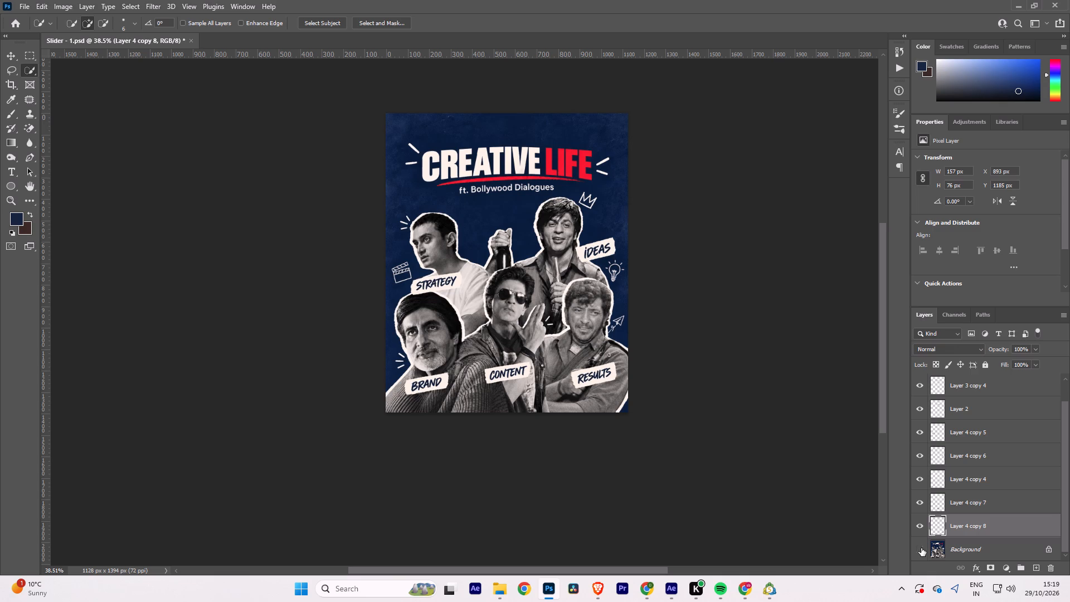
click(921, 548)
Hide the extracted lettering layers from Layer 4 copy 8 up through Layer 3 copy 4.
drag(921, 527, 925, 383)
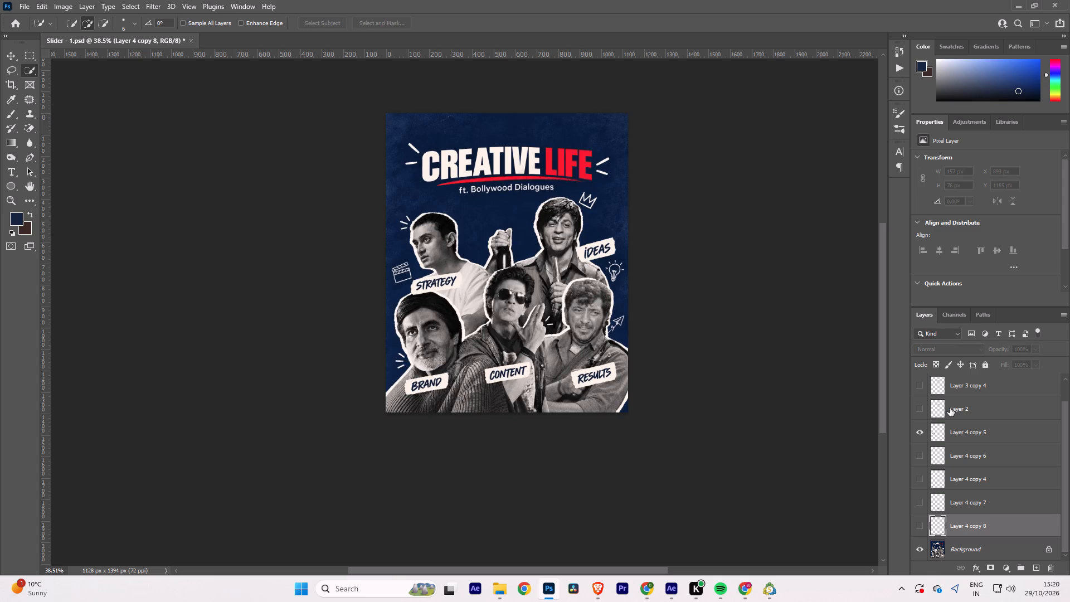
Lasso the white accent strokes before CREATIVE on the Background and replace them with a Content-Aware fill, then deselect.
alt+scroll(587, 180, up, 8)
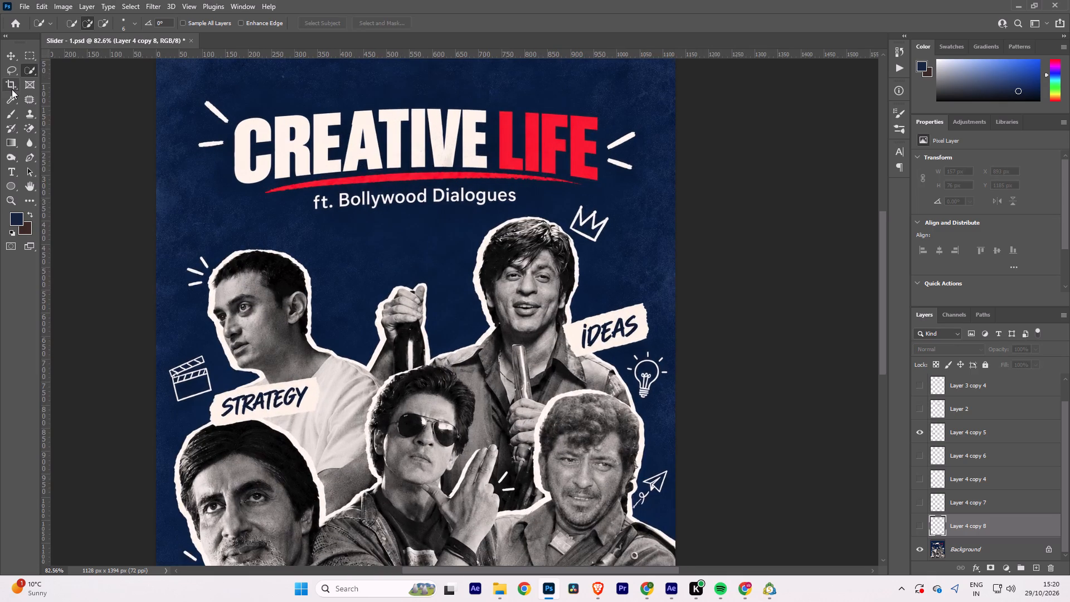
click(12, 71)
alt+scroll(320, 194, down, 6)
alt+scroll(250, 166, up, 8)
drag(239, 182, 234, 172)
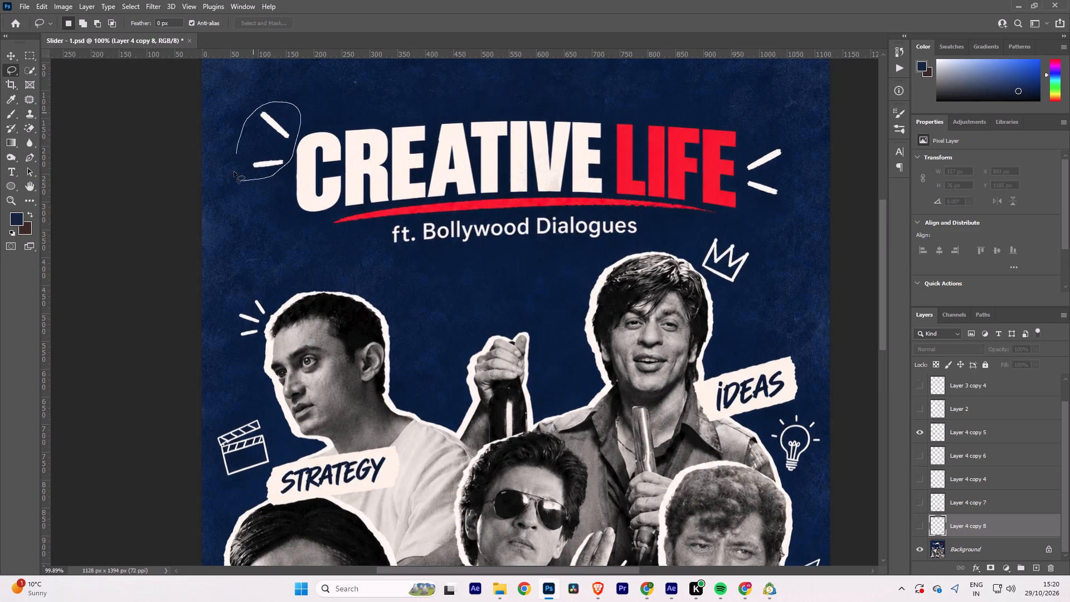
drag(234, 172, 245, 179)
click(959, 548)
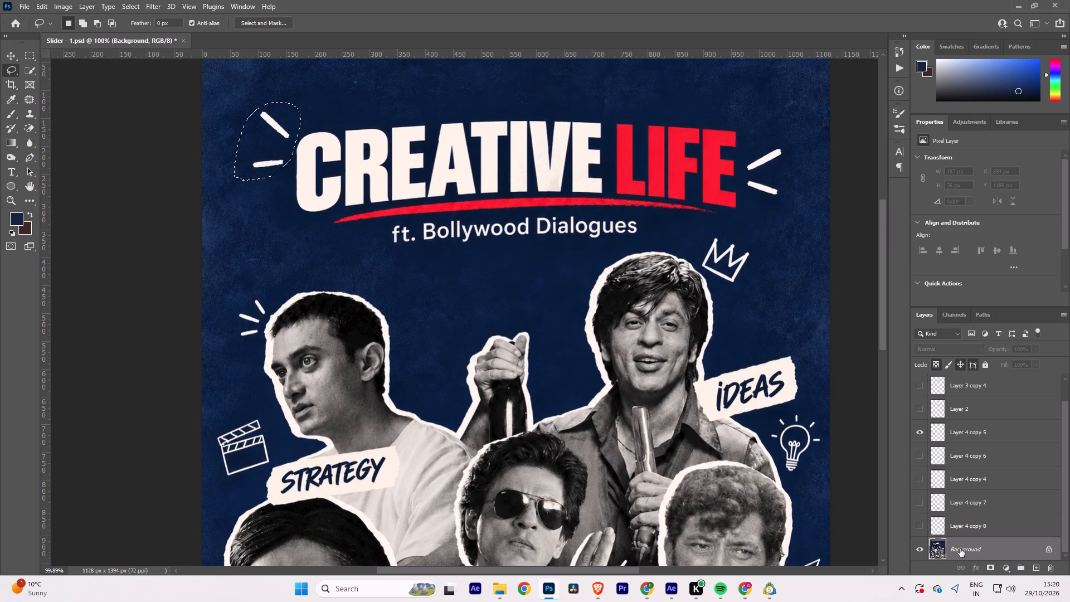
key(shift+BackSpace)
key(Return)
key(ctrl+d)
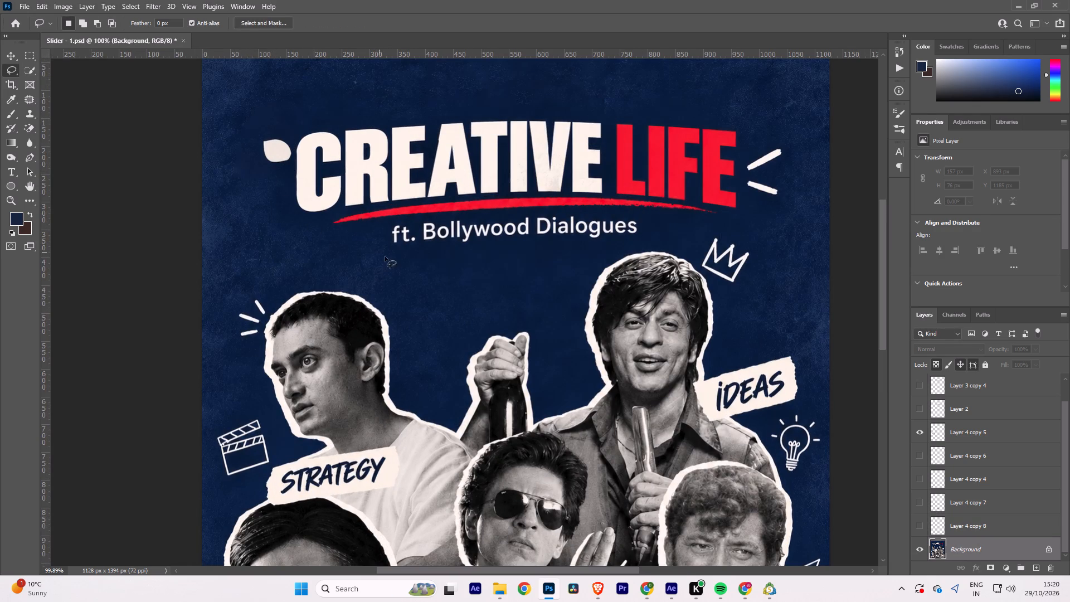
Lasso the "ft. Bollywood Dialogues" subtitle on the Background and remove it with a Content-Aware fill.
drag(387, 259, 381, 233)
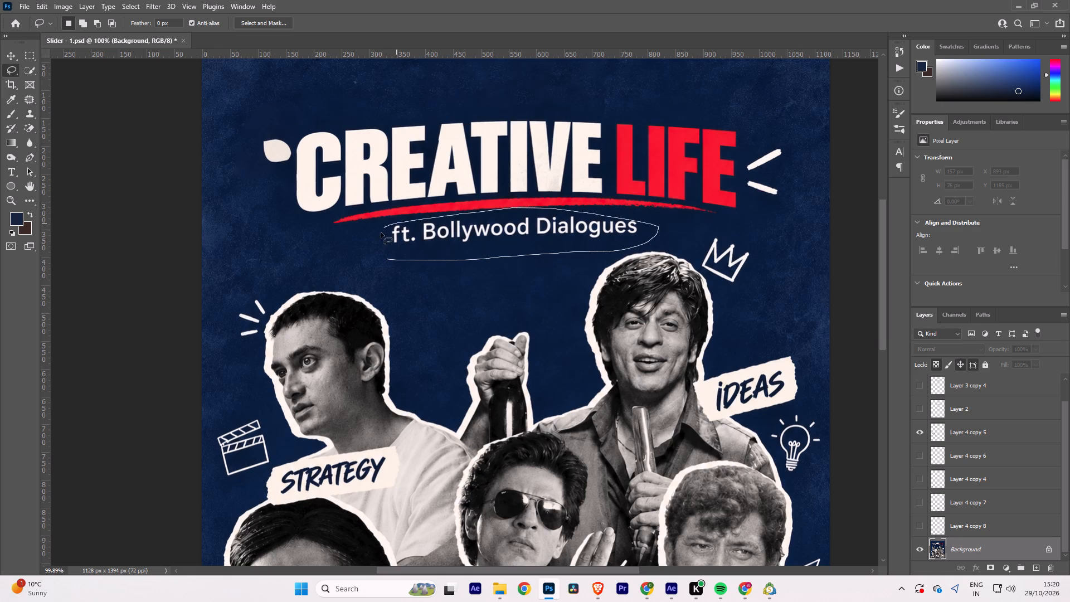
drag(381, 233, 388, 251)
key(shift+BackSpace)
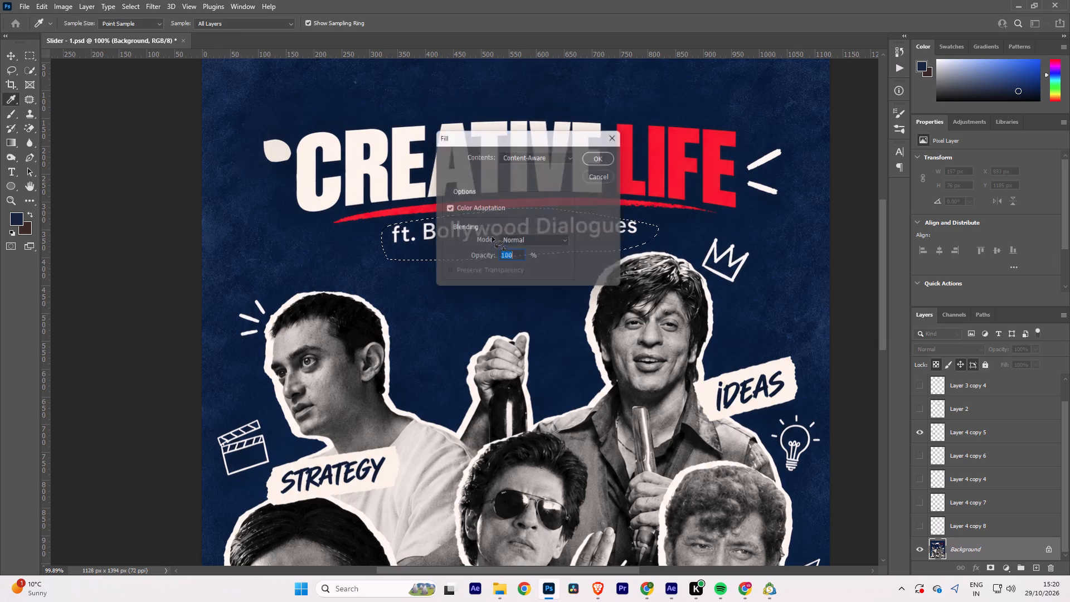
key(Return)
key(ctrl+d)
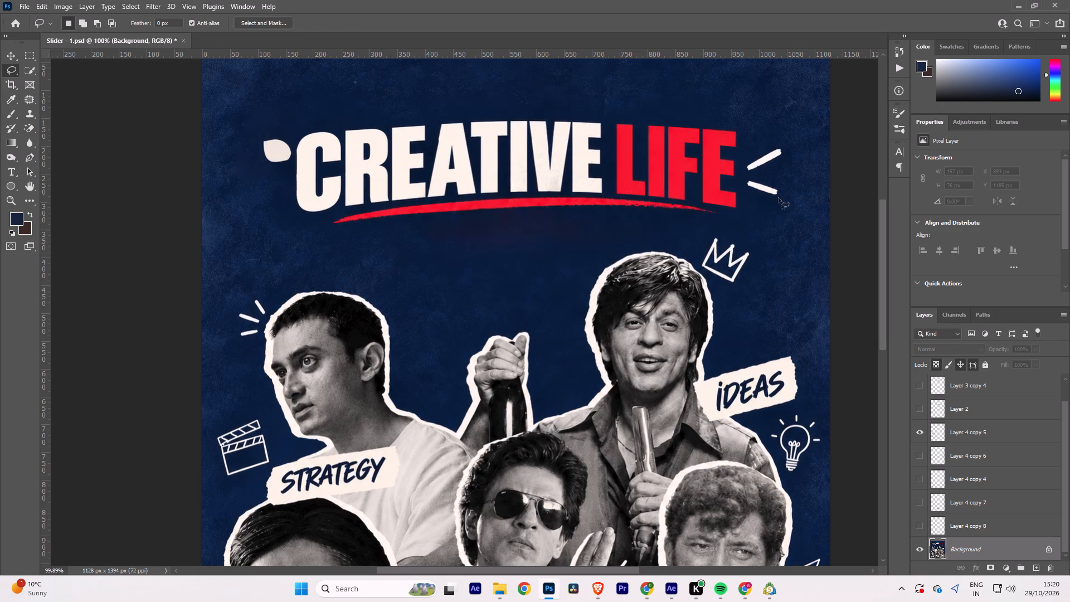
Lasso the whole CREATIVE LIFE headline with its underline and accent marks, and apply a Content-Aware fill on the Background.
alt+scroll(546, 228, down, 3)
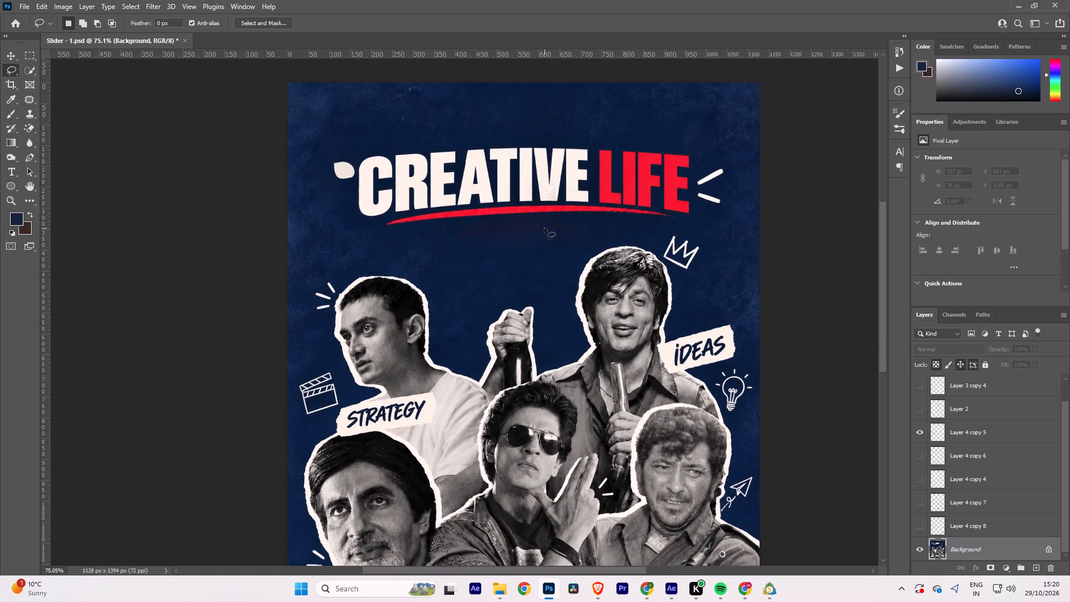
drag(378, 237, 729, 213)
drag(729, 213, 390, 242)
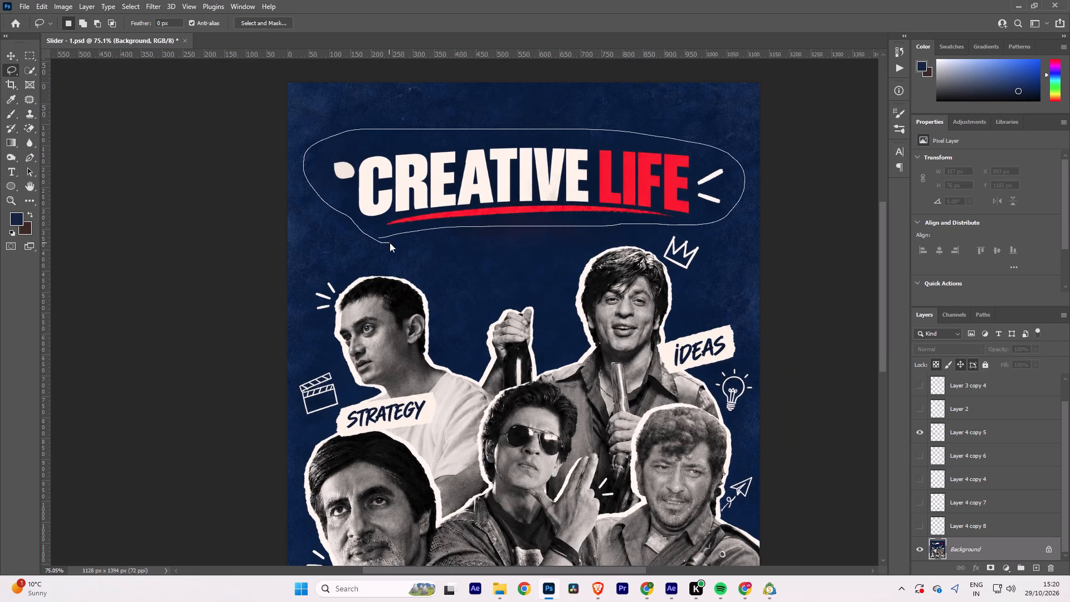
key(shift+BackSpace)
key(Return)
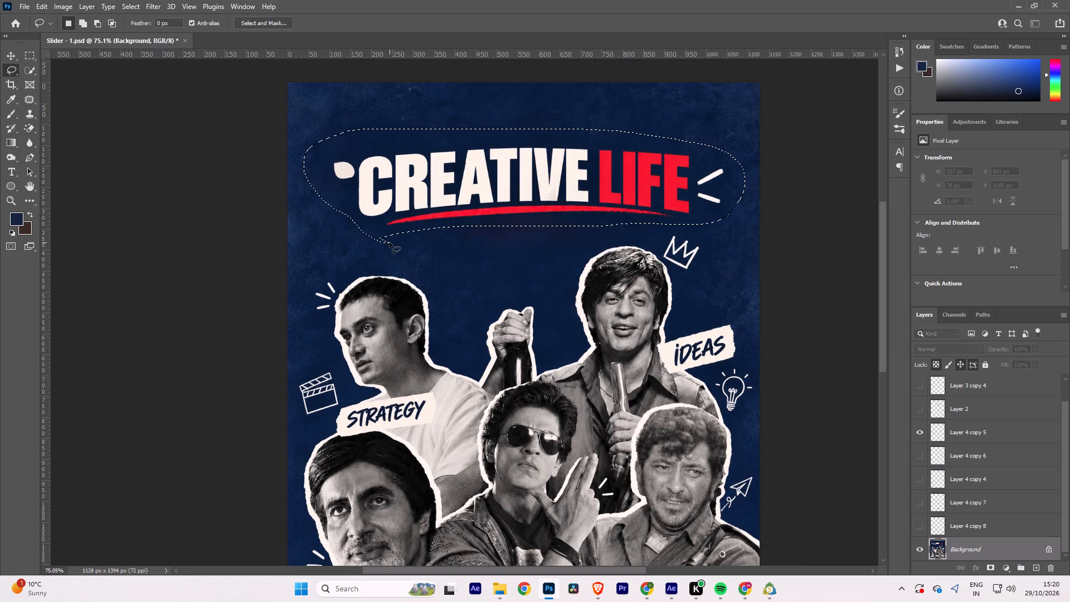
key(ctrl+d)
Lasso around the CREATIVE LIFE headline again and apply another Content-Aware fill on the Background.
click(356, 225)
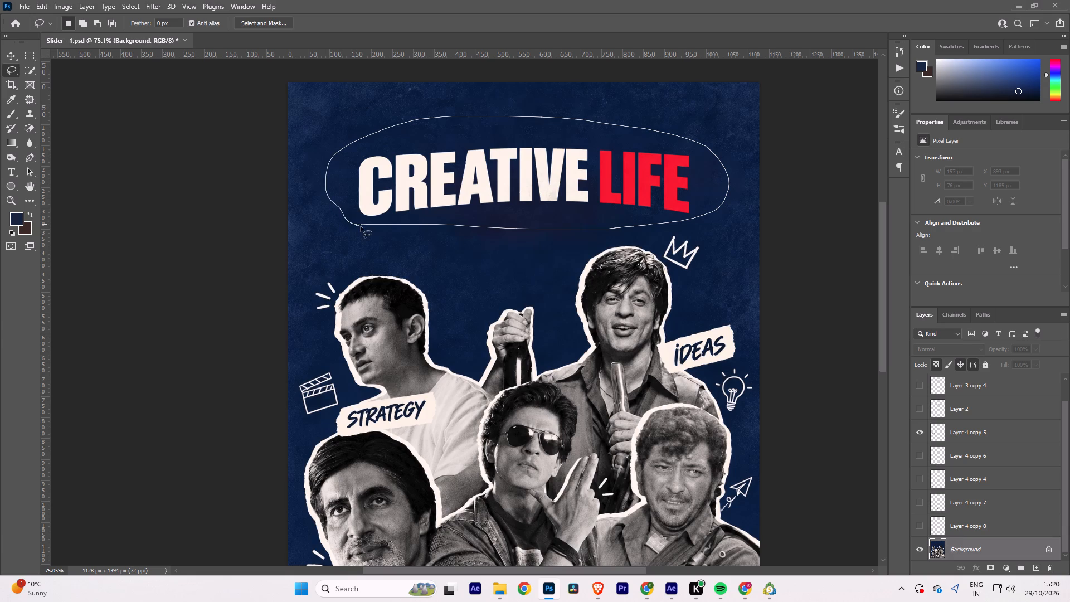
key(shift+BackSpace)
key(Return)
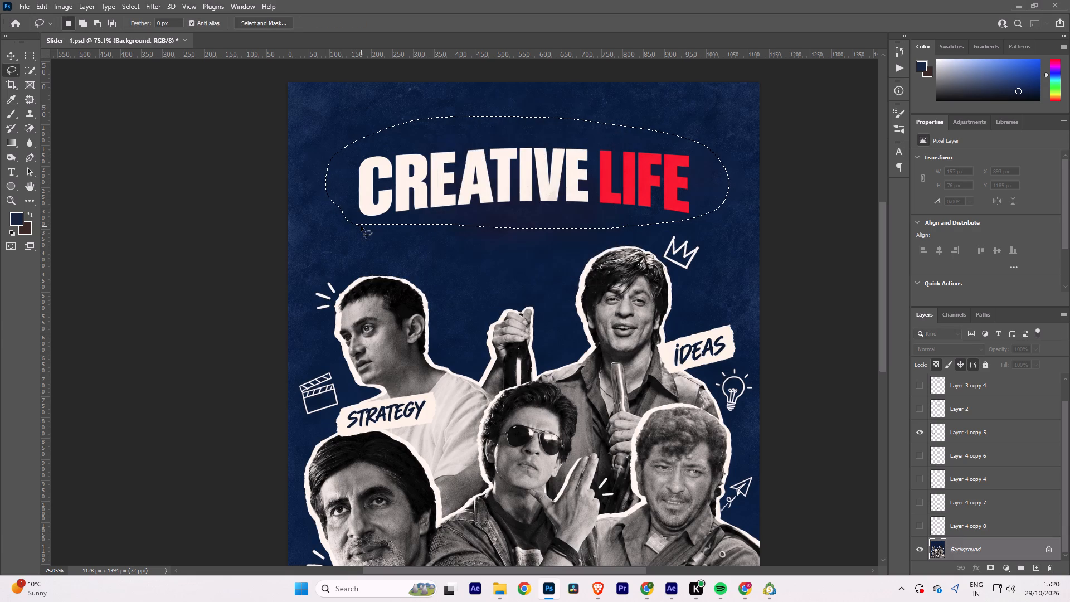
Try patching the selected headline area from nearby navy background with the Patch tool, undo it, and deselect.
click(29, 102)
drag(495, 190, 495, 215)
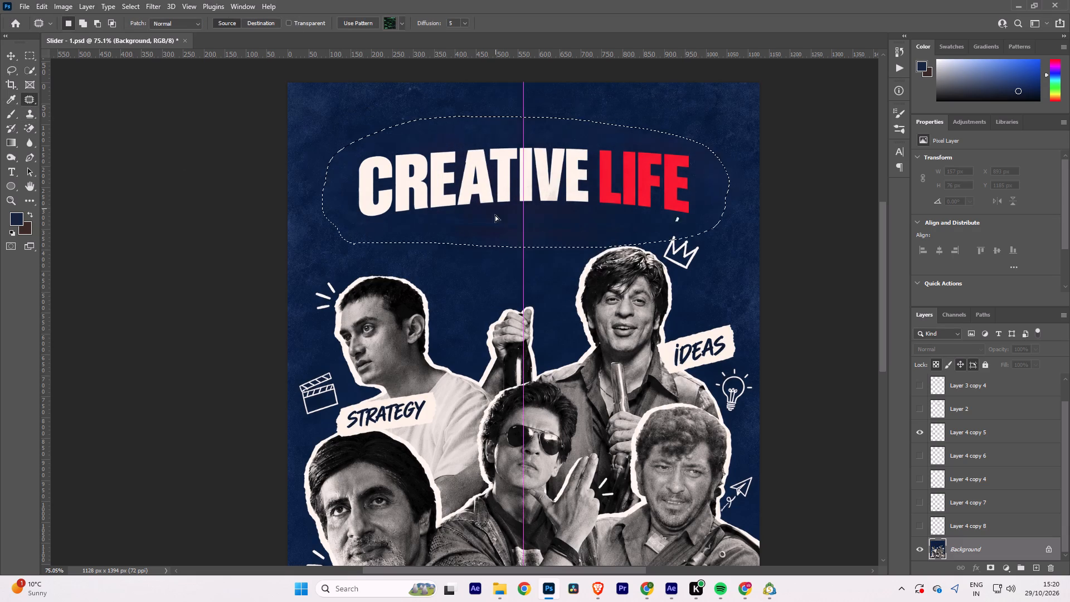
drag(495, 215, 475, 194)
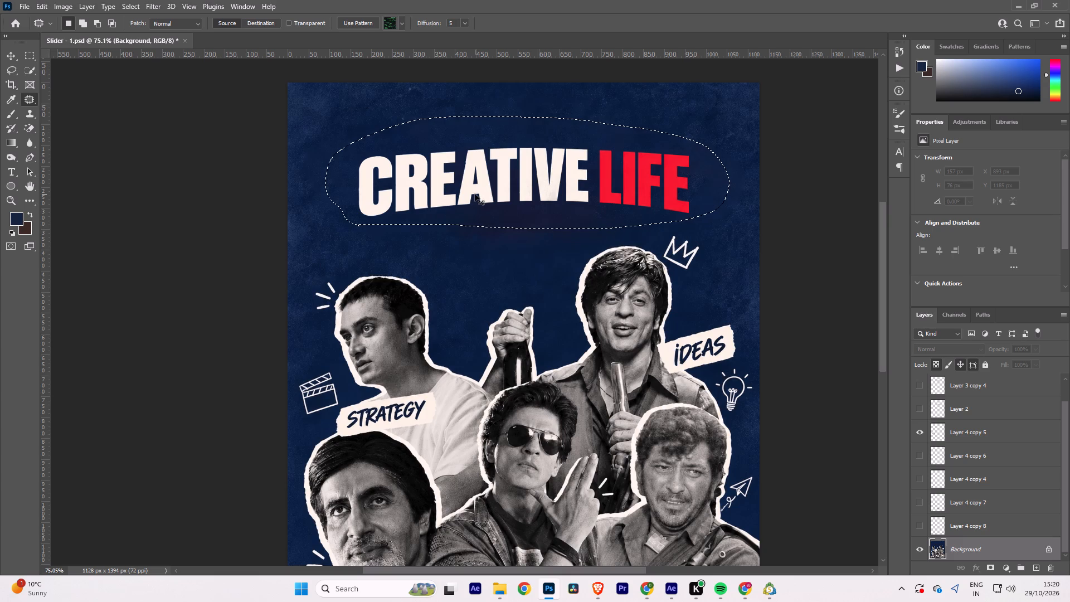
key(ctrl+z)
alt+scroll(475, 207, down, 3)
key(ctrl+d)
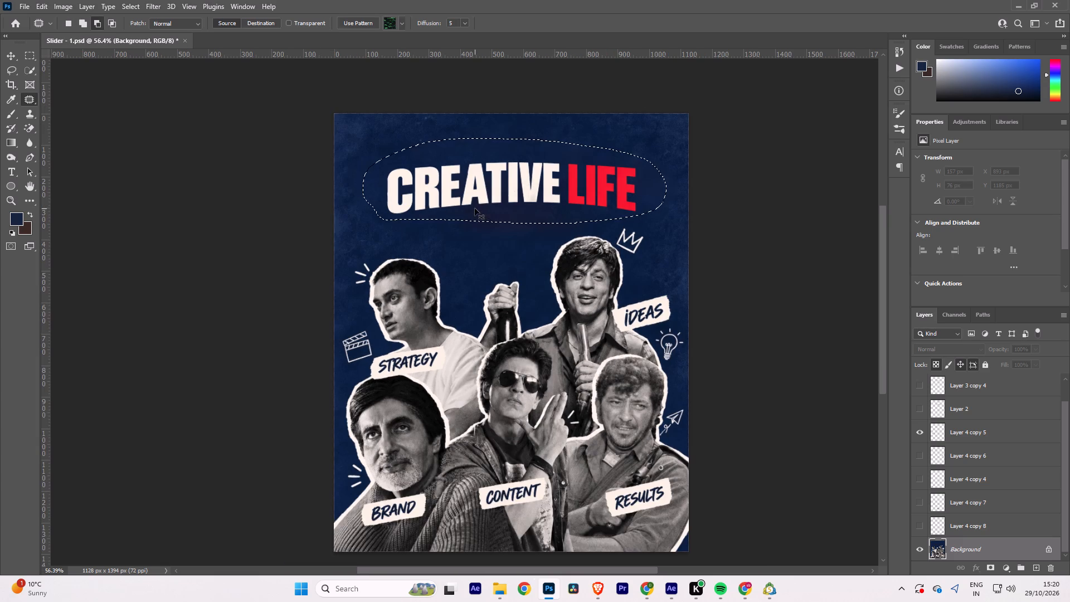
Outline the CREATIVE LIFE headline area with the Patch tool, patch it from the navy texture slightly above, and deselect.
drag(381, 226, 664, 196)
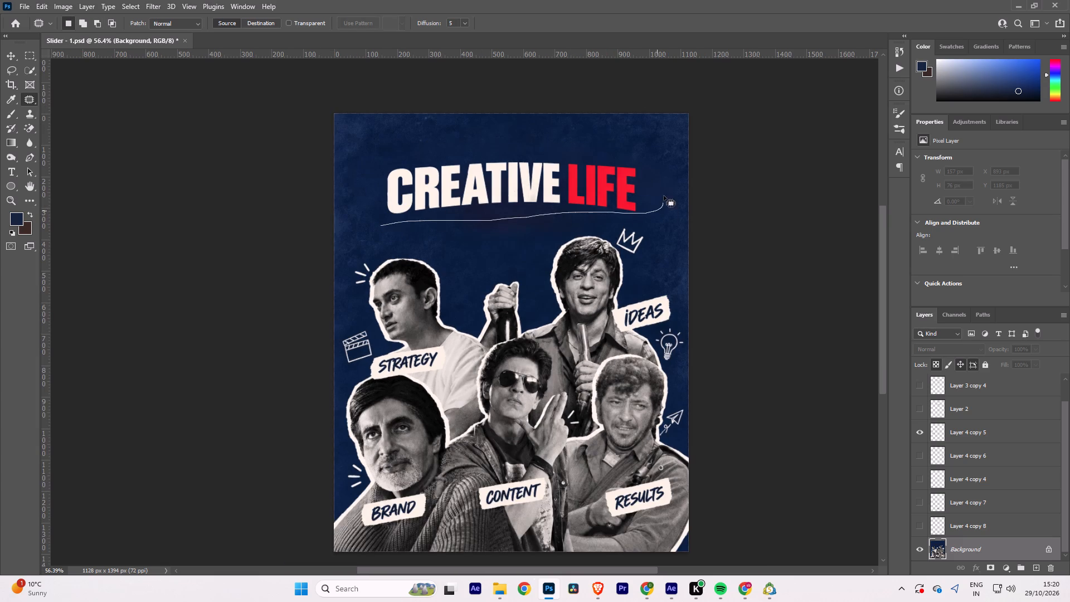
drag(664, 196, 398, 224)
drag(457, 197, 449, 205)
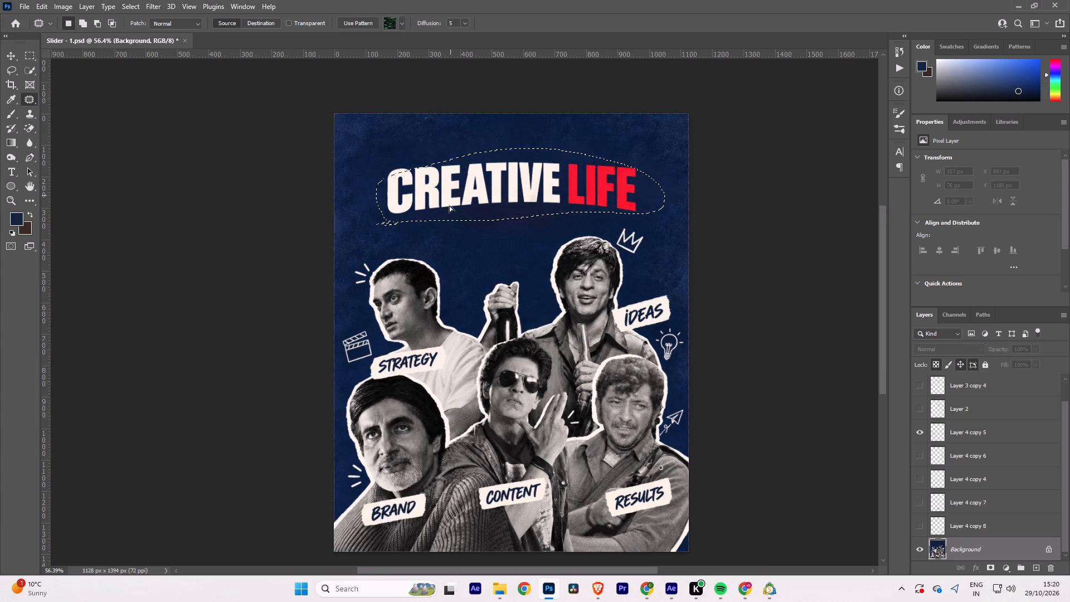
drag(449, 205, 441, 166)
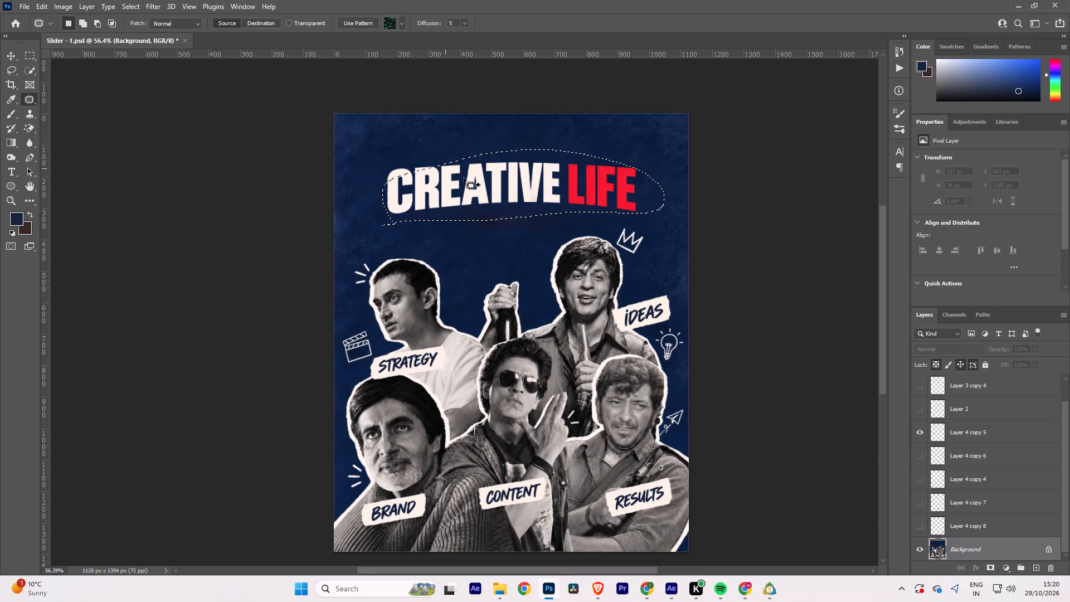
alt+scroll(452, 167, up, 6)
key(ctrl+d)
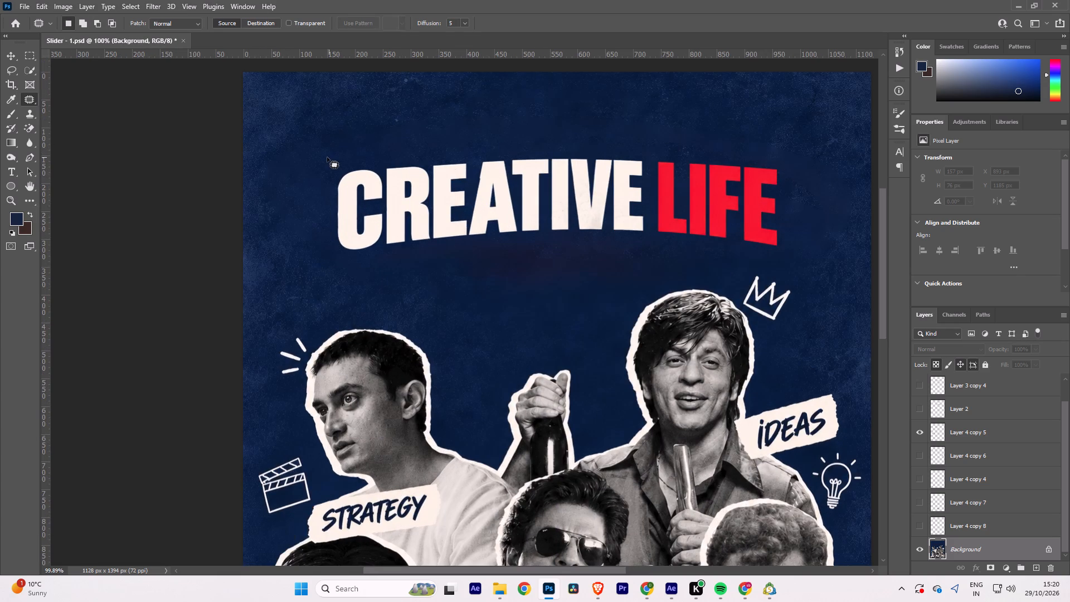
Outline the CRE letters of the headline with the Patch tool and patch that area from the navy texture above.
drag(325, 154, 361, 147)
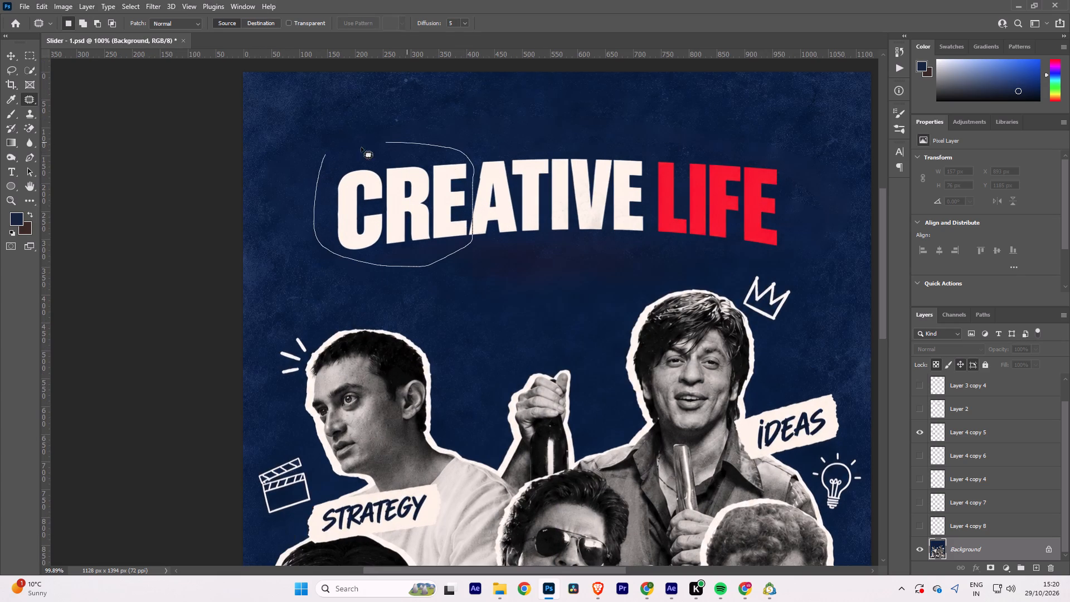
drag(361, 147, 317, 169)
drag(376, 183, 303, 88)
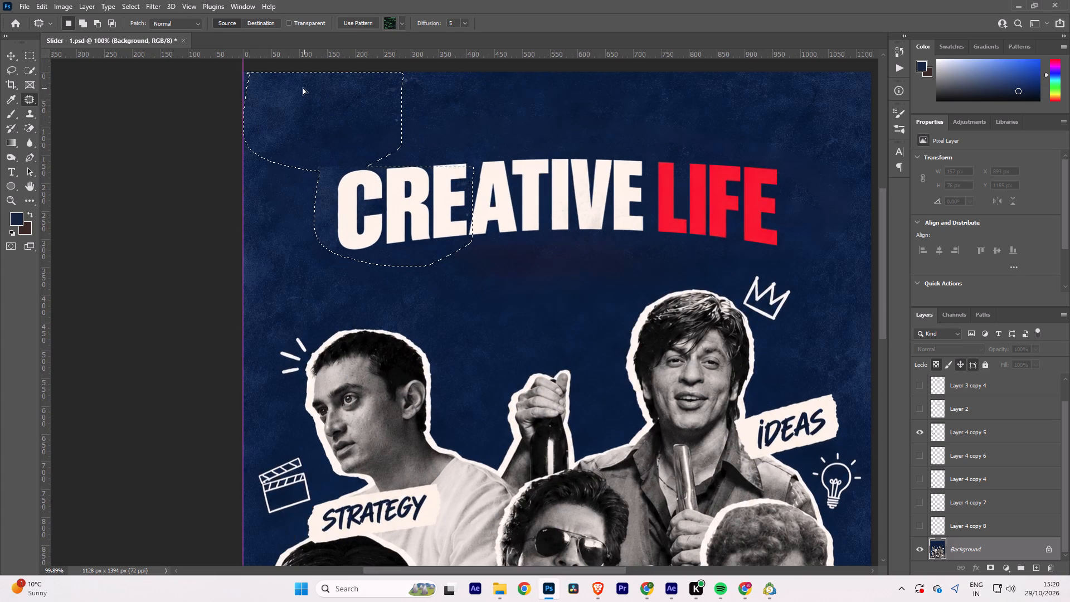
drag(303, 88, 357, 115)
Patch the CRE area of the Background from the navy texture above, hiding Layer 4 copy 5 and the headline layer, and deselect.
click(920, 432)
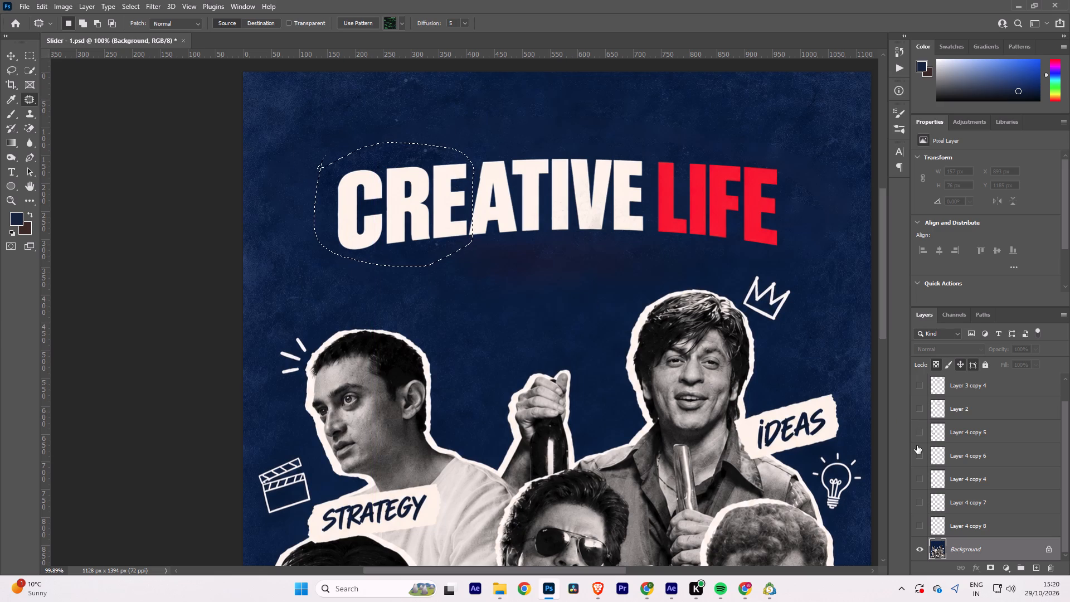
drag(414, 206, 390, 142)
scroll(946, 472, up, 6)
click(919, 385)
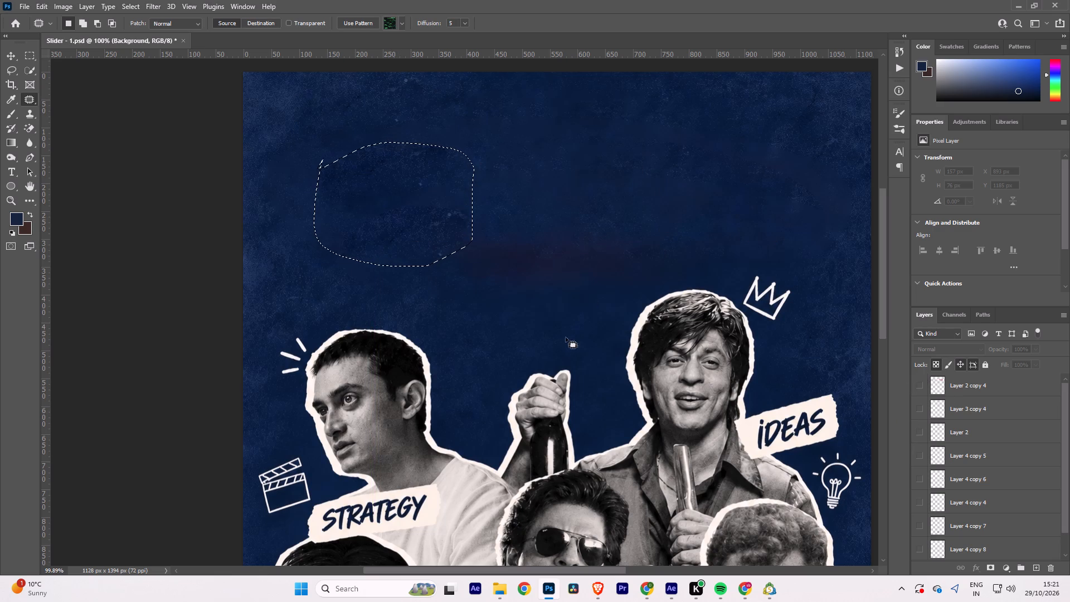
key(ctrl+d)
Patch the uneven spots across the cleared headline area of the Background with nearby navy texture.
alt+scroll(439, 283, down, 7)
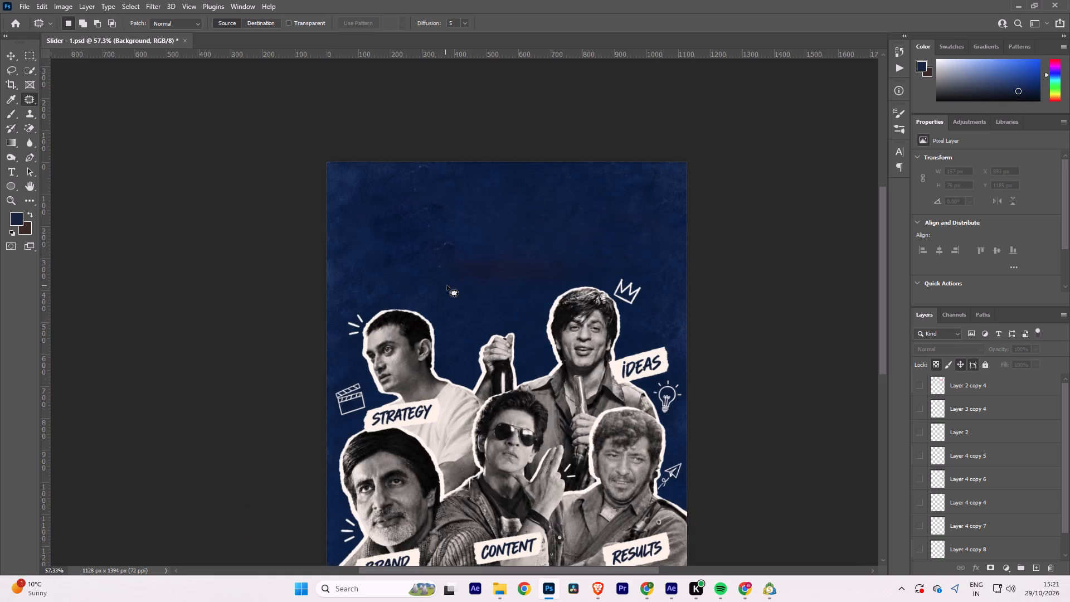
alt+scroll(447, 285, down, 2)
alt+scroll(457, 293, up, 4)
drag(508, 192, 514, 212)
drag(509, 216, 563, 204)
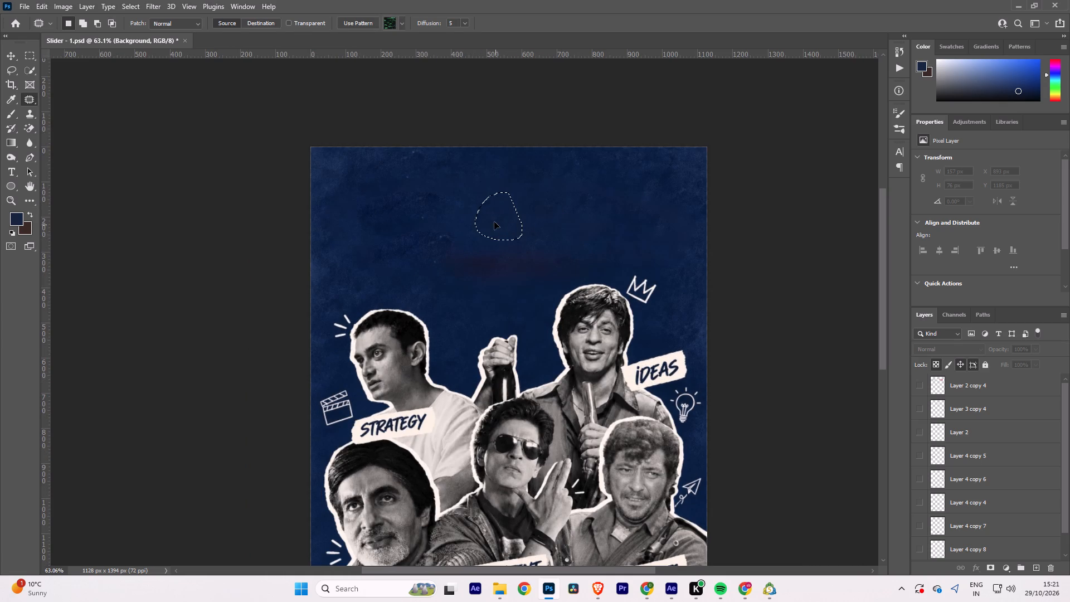
drag(495, 222, 426, 216)
drag(505, 221, 464, 221)
drag(401, 202, 441, 220)
drag(435, 227, 484, 213)
drag(484, 213, 481, 213)
drag(553, 213, 537, 231)
drag(536, 231, 552, 211)
Patch the reddish smudge beneath the headline area and the remaining uneven spots from surrounding navy texture, and deselect.
drag(459, 231, 513, 245)
drag(494, 269, 507, 207)
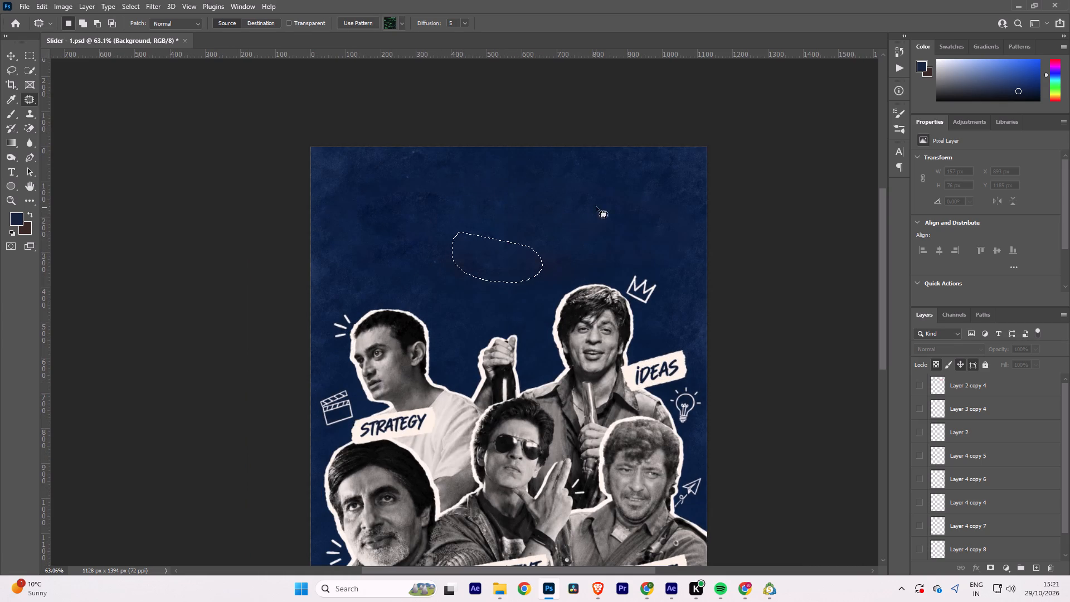
click(596, 207)
drag(403, 188, 425, 211)
drag(418, 219, 507, 196)
drag(466, 236, 500, 266)
drag(489, 265, 493, 259)
drag(493, 259, 538, 222)
click(631, 221)
drag(525, 234, 555, 242)
drag(538, 266, 570, 215)
click(454, 222)
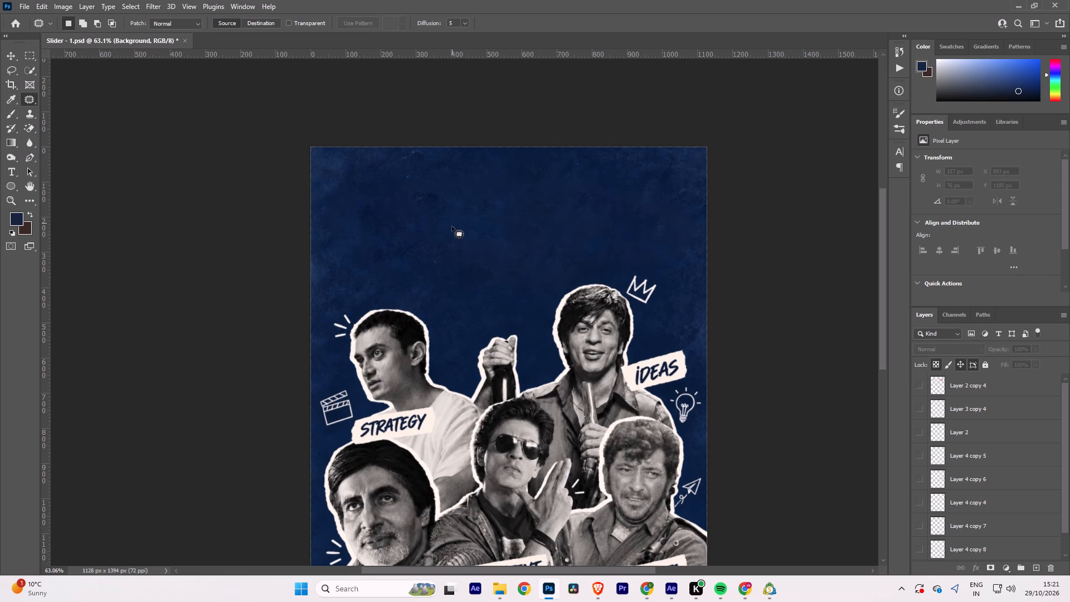
Outline the IDEAS lettering inside its paper label with the Patch tool.
alt+scroll(449, 250, down, 5)
alt+scroll(599, 318, up, 14)
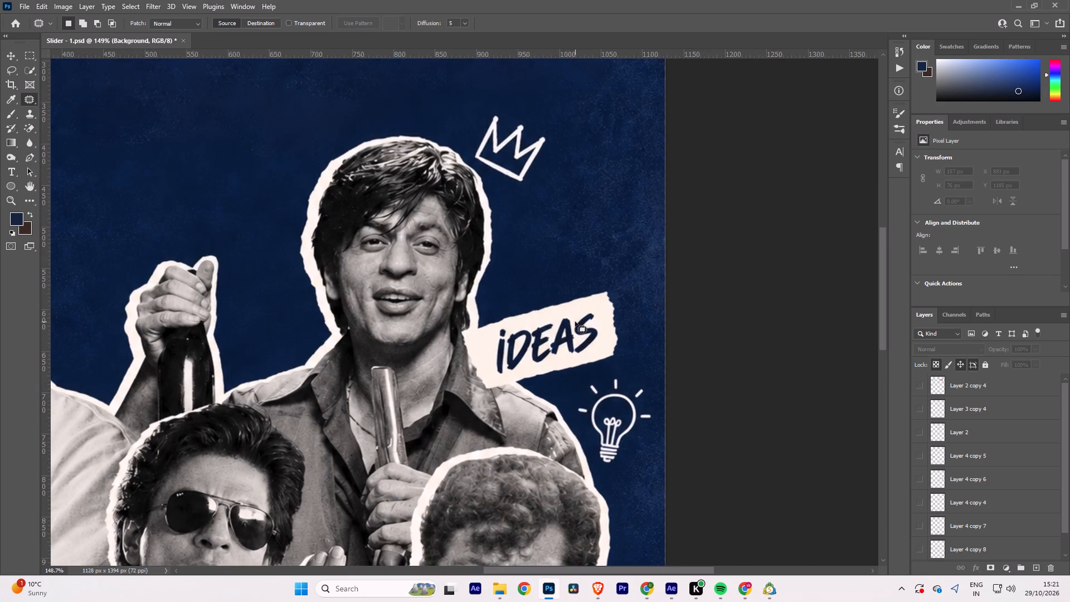
scroll(951, 465, down, 12)
alt+scroll(517, 353, up, 4)
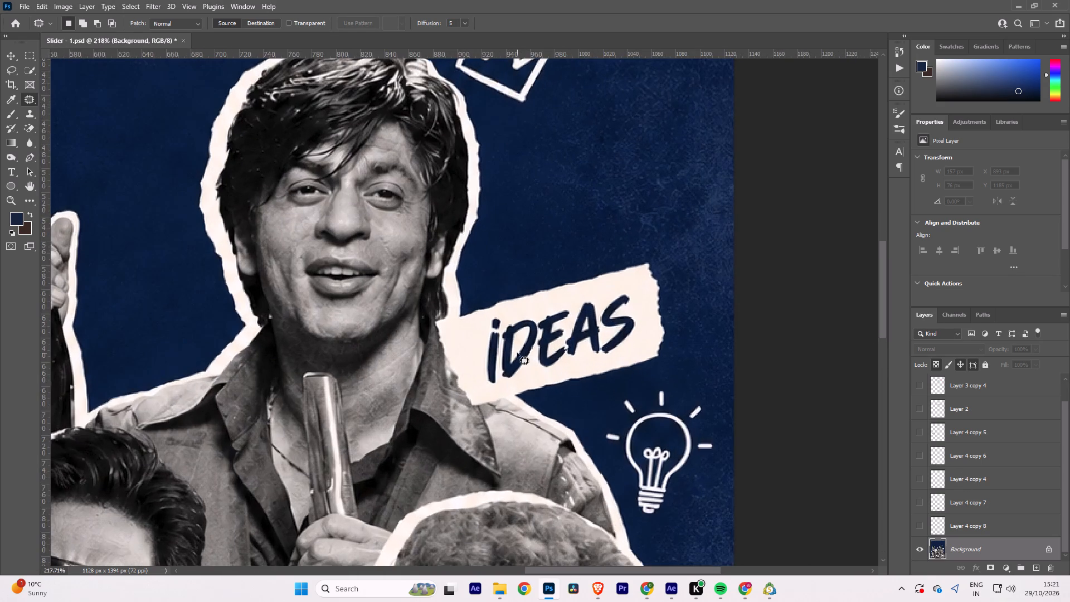
alt+scroll(517, 353, up, 3)
click(475, 399)
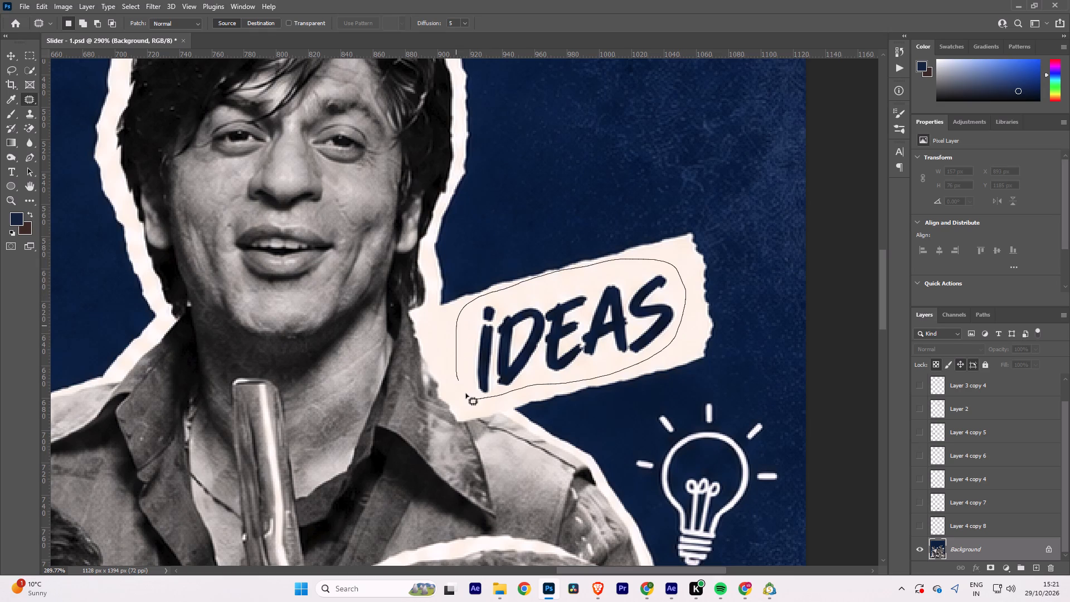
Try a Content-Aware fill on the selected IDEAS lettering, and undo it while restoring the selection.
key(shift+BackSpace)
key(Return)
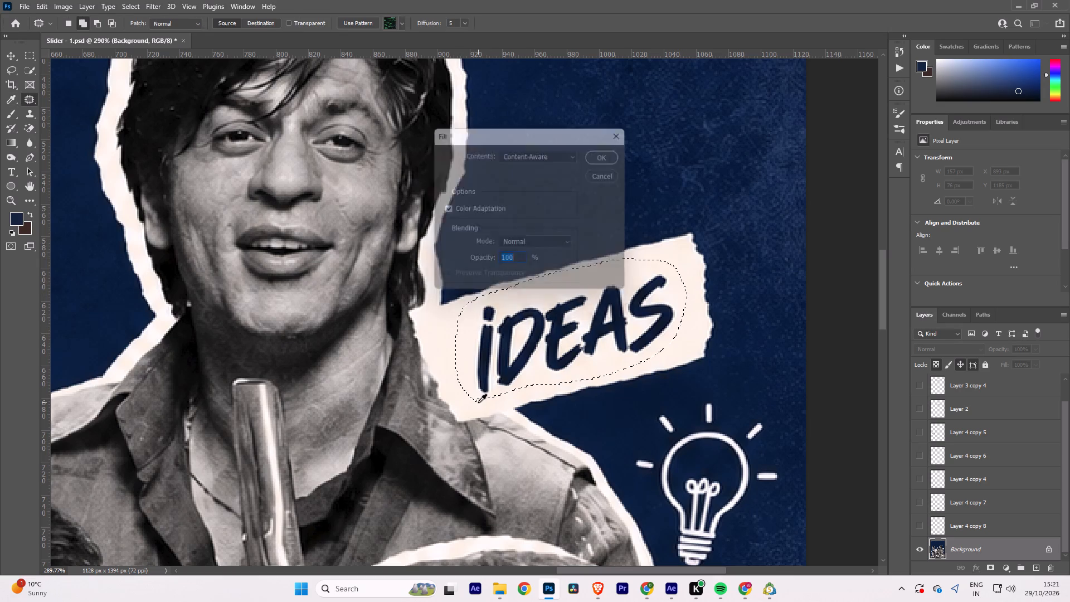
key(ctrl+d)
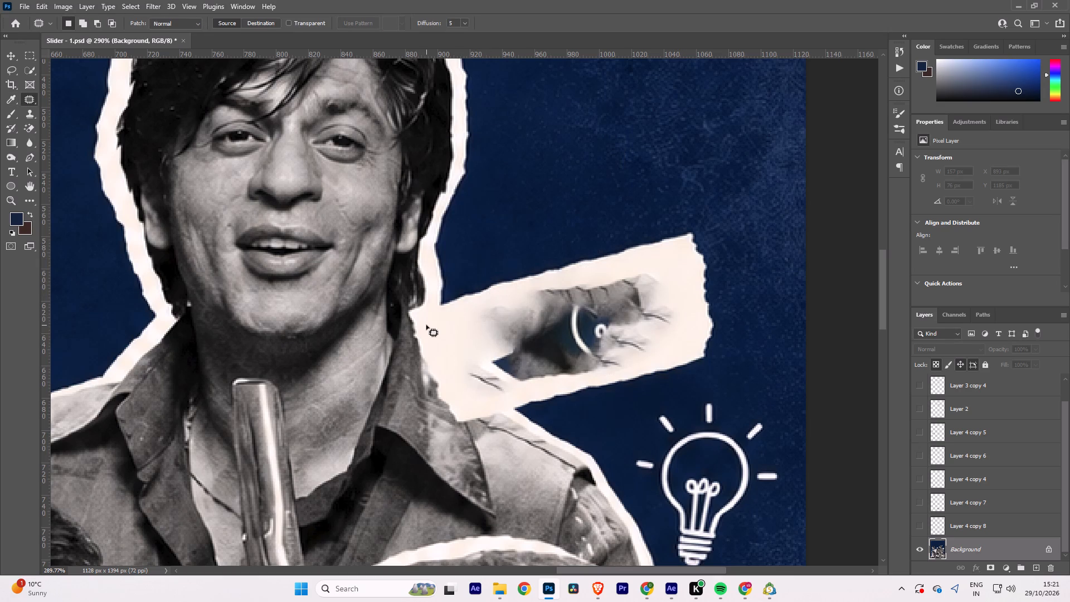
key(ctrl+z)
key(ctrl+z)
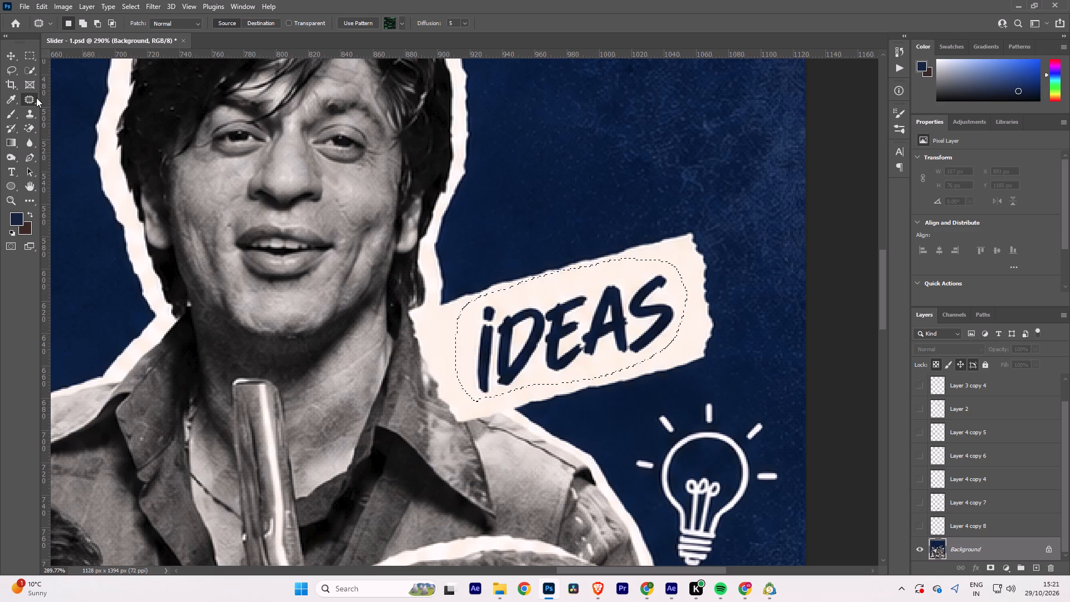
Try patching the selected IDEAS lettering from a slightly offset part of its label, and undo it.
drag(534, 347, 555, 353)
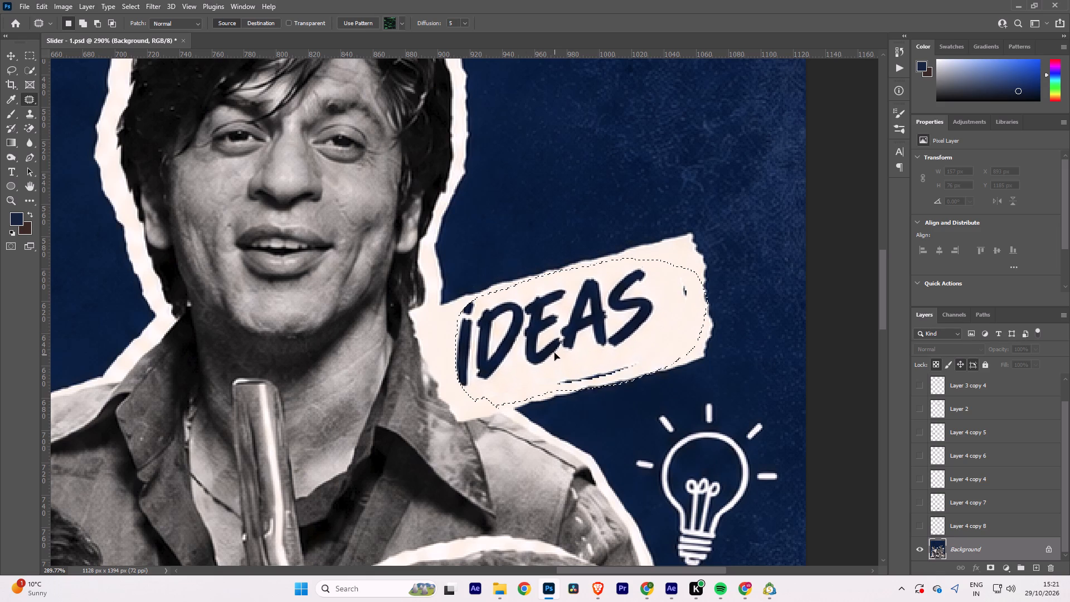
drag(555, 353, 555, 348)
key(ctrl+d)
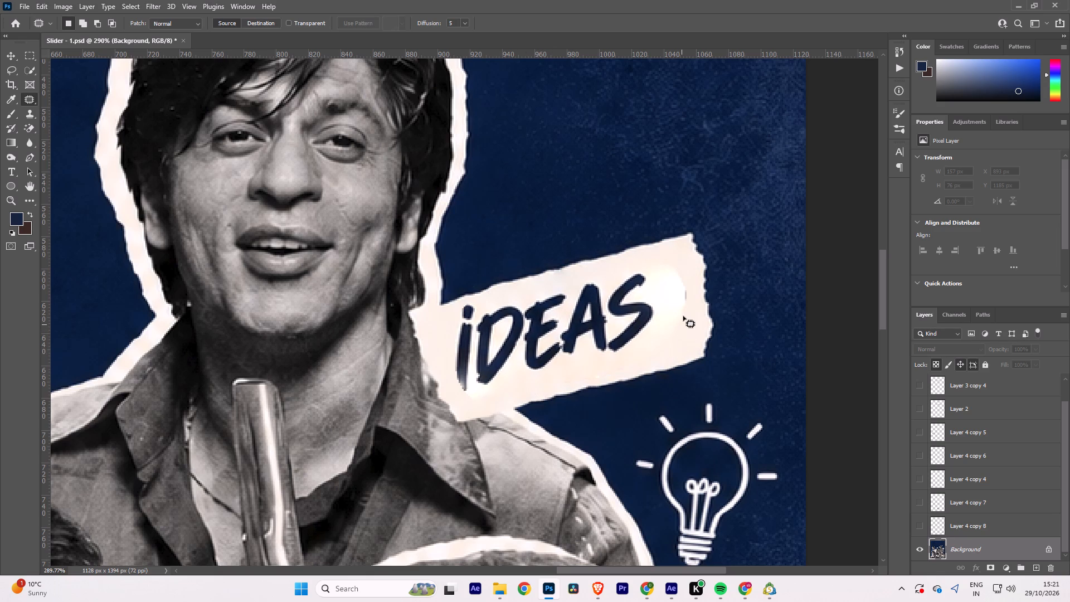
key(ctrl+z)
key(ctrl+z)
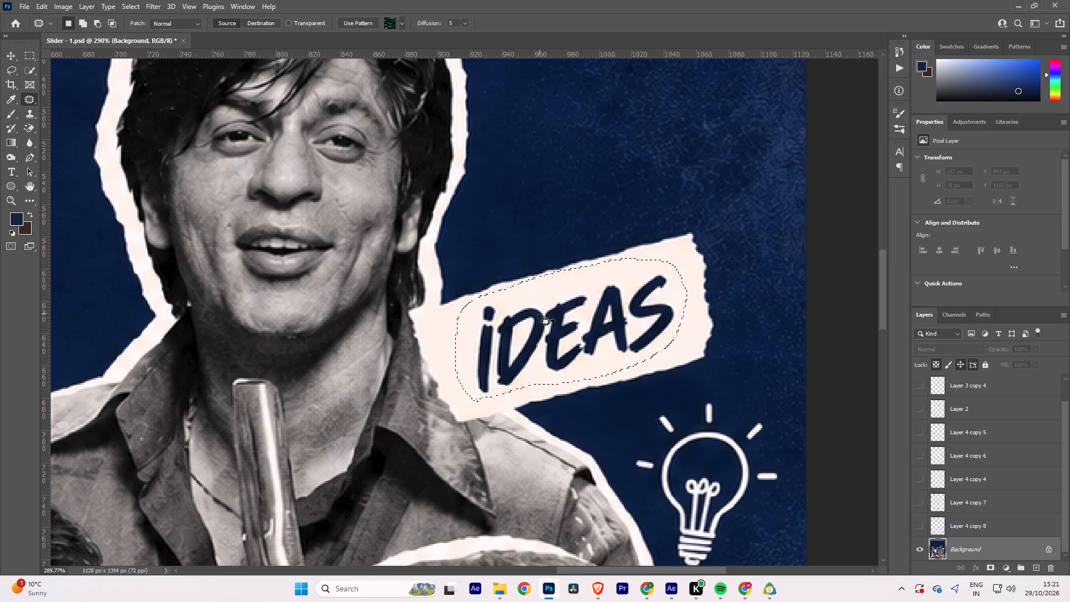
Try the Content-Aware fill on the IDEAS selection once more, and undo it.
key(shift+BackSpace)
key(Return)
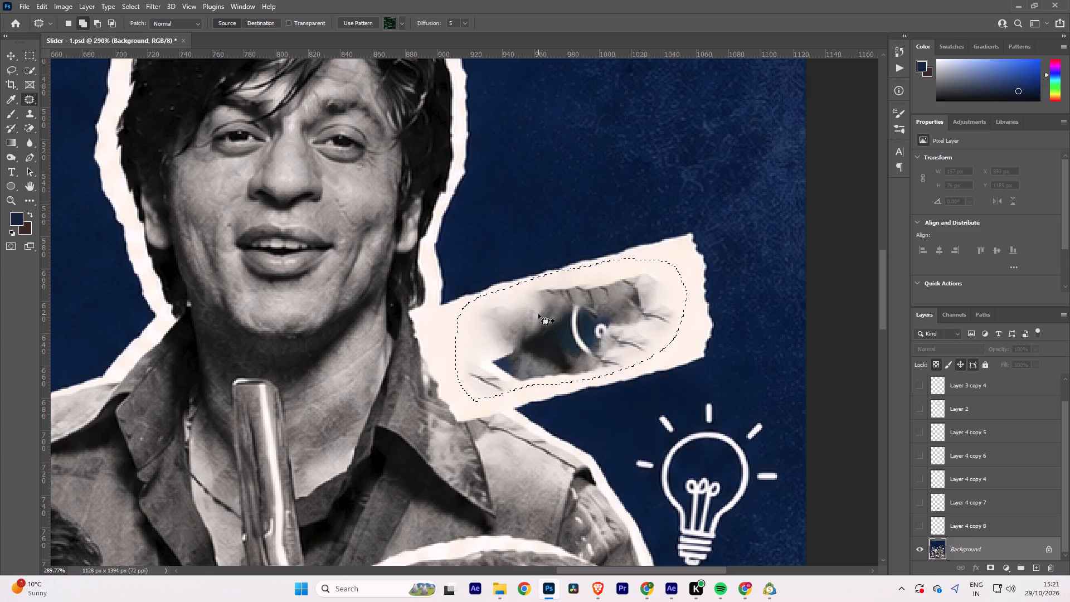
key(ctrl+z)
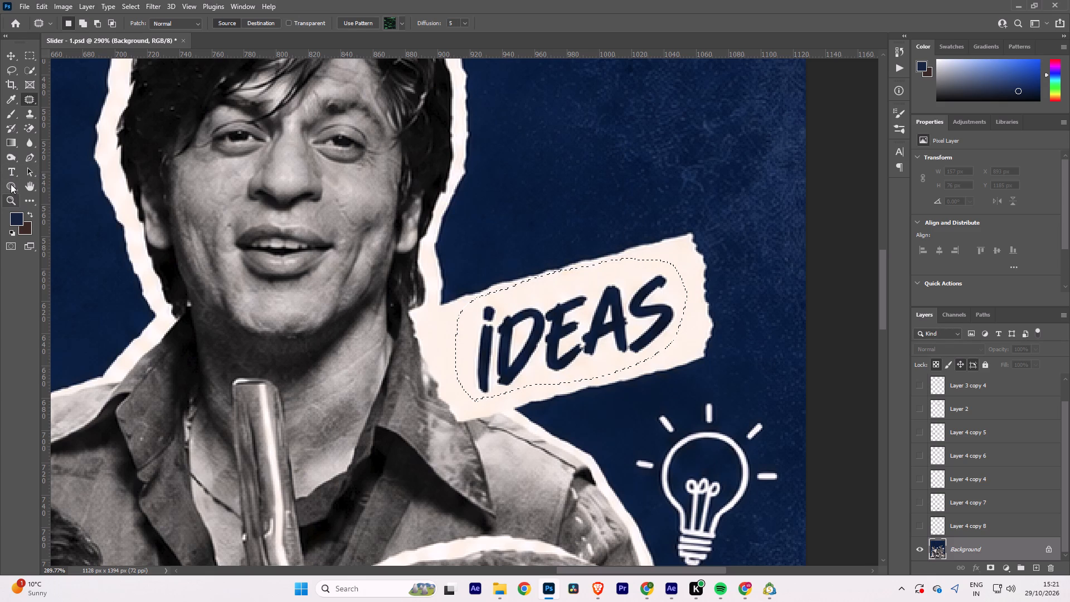
Sample the cream colour of the IDEAS label, fill the selected lettering with it, deselect, and save the document.
click(15, 102)
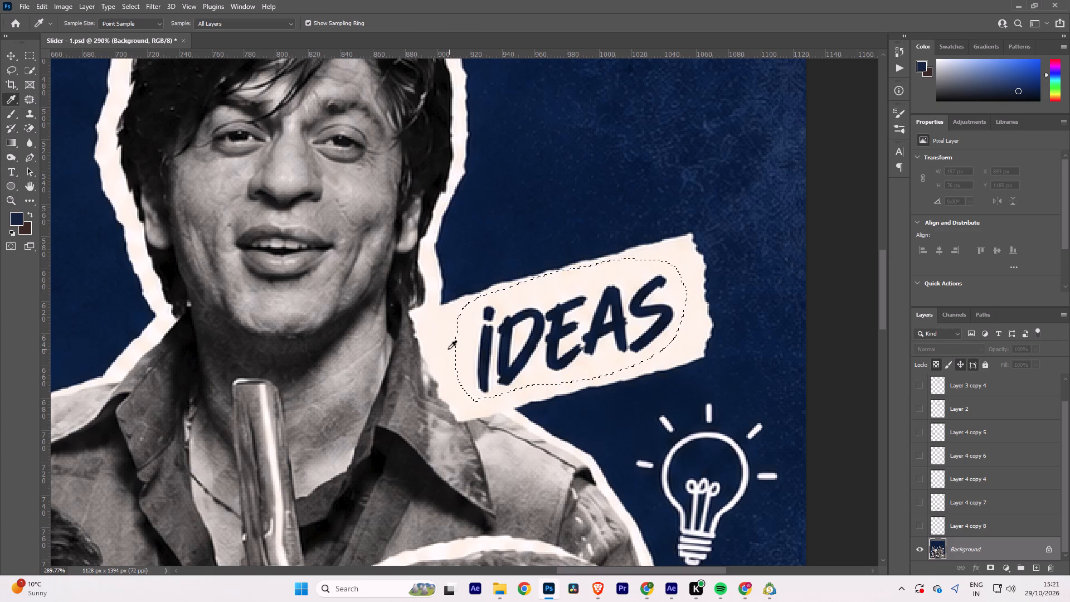
click(445, 344)
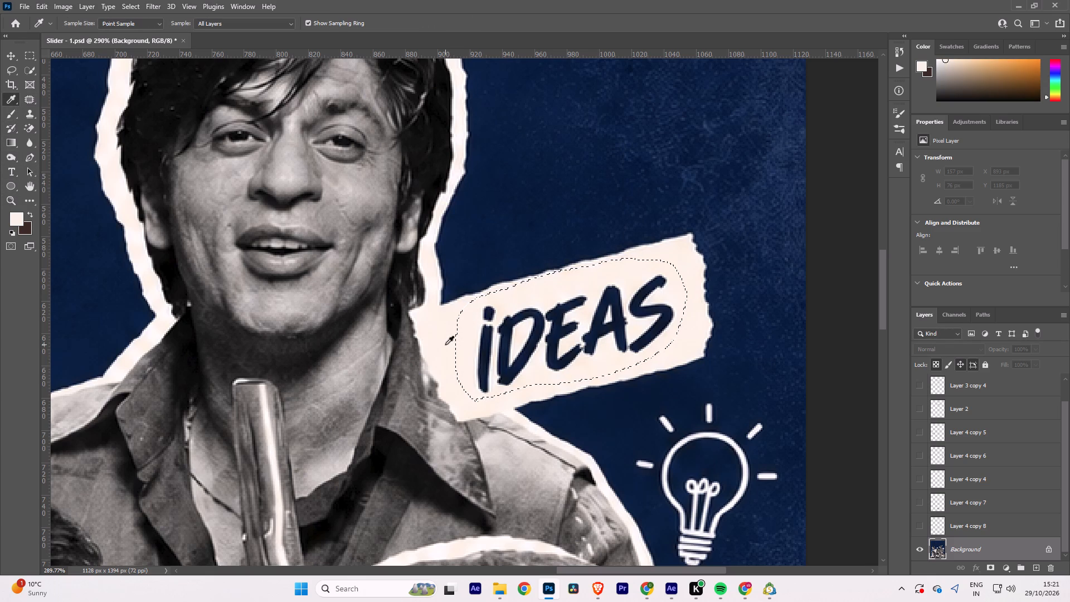
key(alt+BackSpace)
key(ctrl+d)
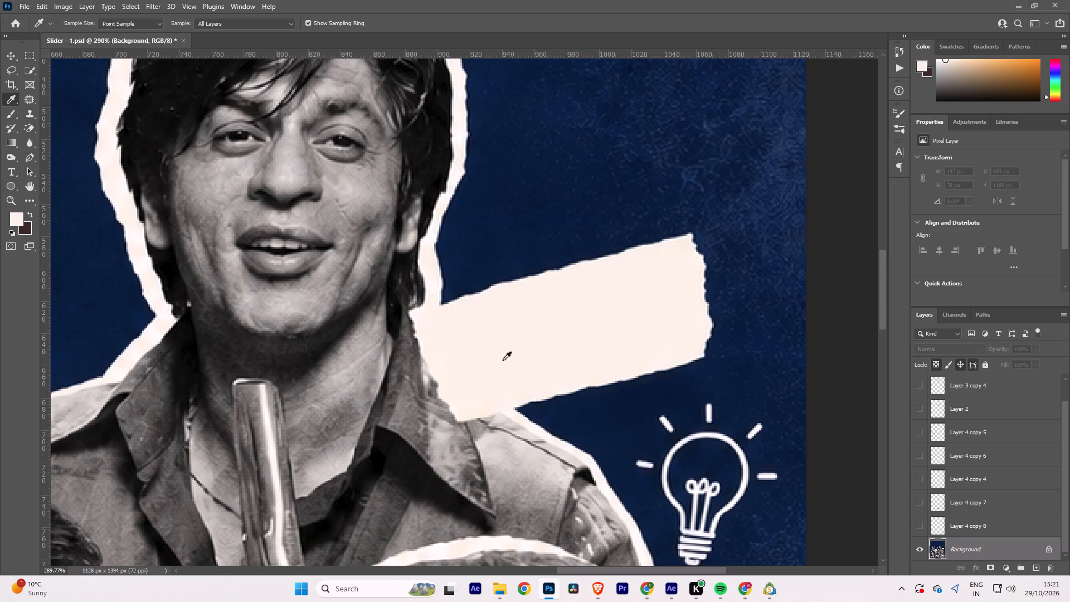
alt+scroll(640, 366, down, 13)
key(ctrl+s)
Lasso around the STRATEGY lettering inside its label, fill it with the cream foreground colour, deselect, and save.
alt+scroll(590, 362, down, 2)
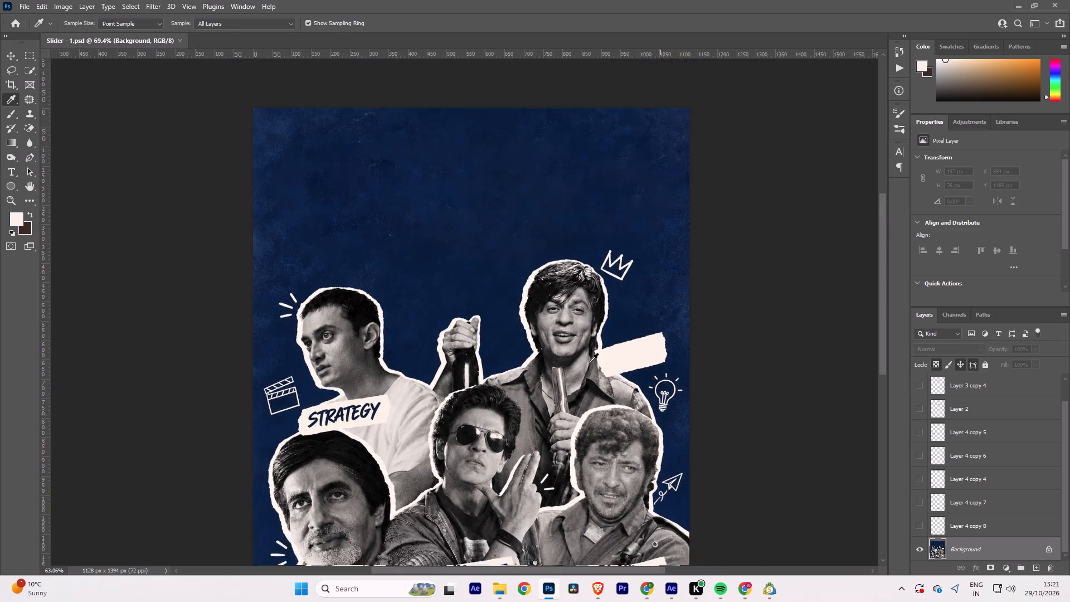
alt+scroll(590, 362, down, 2)
alt+scroll(351, 385, up, 16)
key(space)
key(space)
key(space)
key(space)
drag(416, 381, 422, 302)
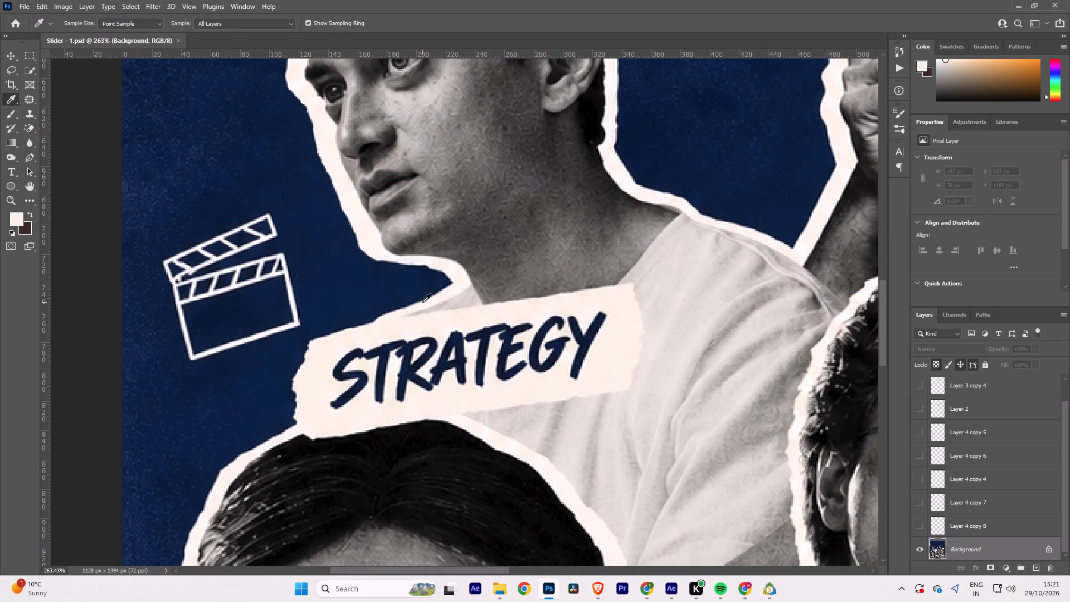
click(10, 67)
alt+scroll(325, 382, up, 3)
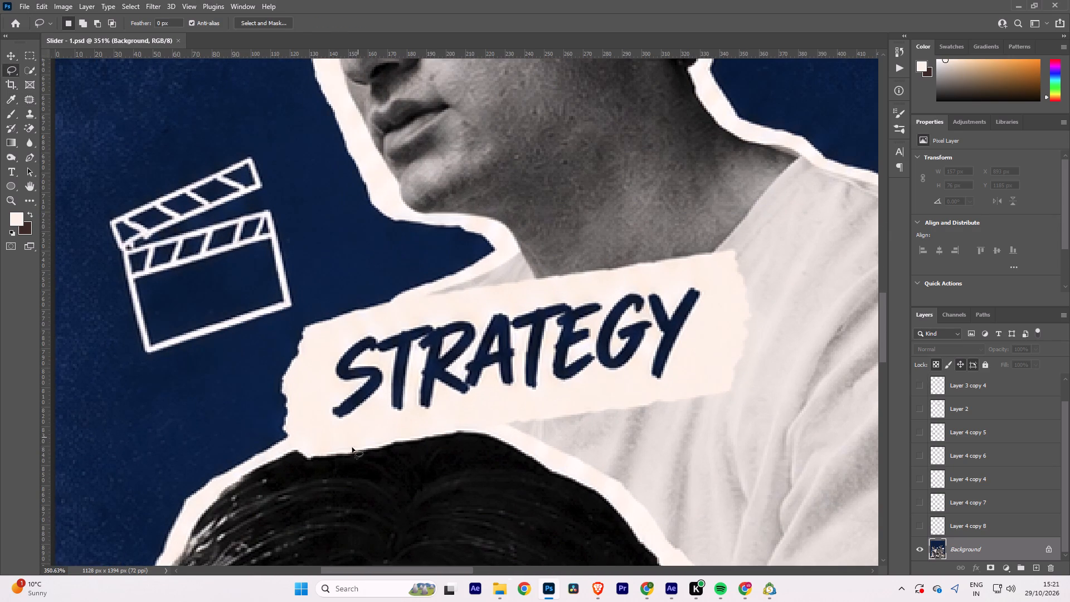
click(348, 435)
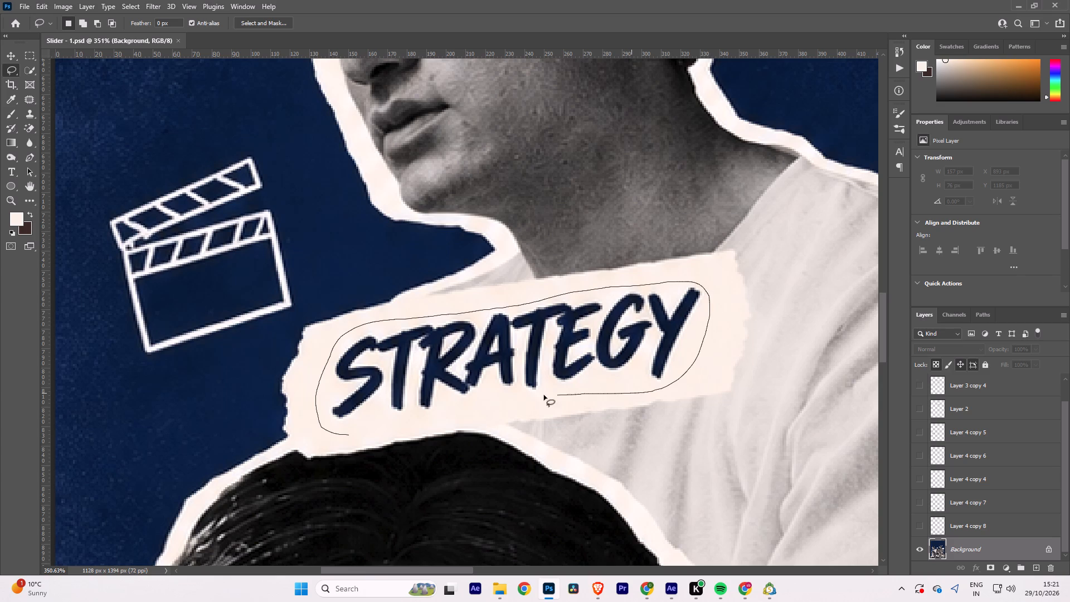
key(alt+BackSpace)
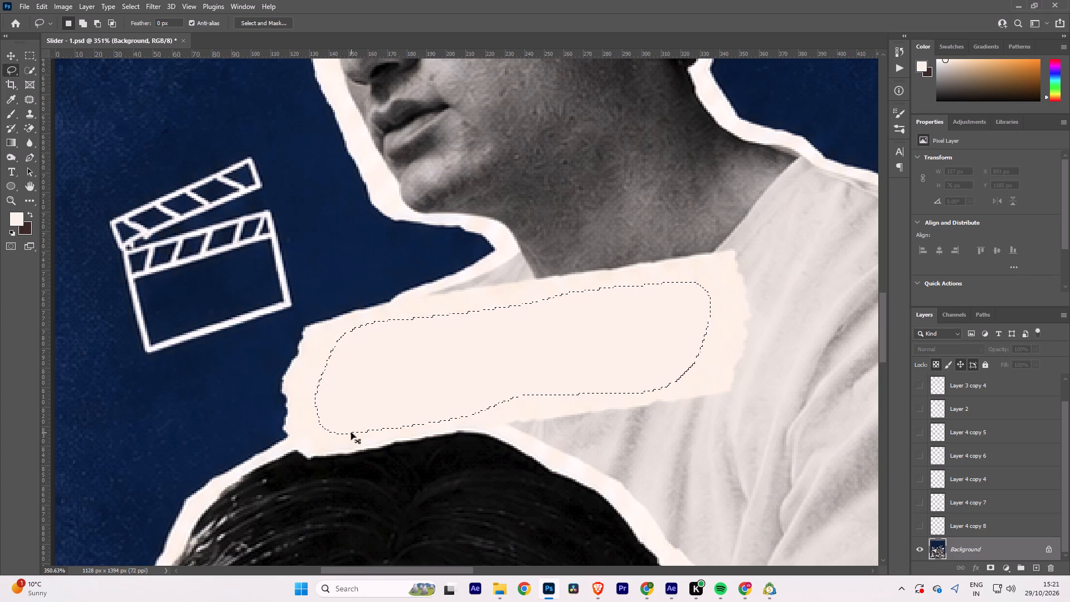
key(ctrl+d)
alt+scroll(430, 400, down, 14)
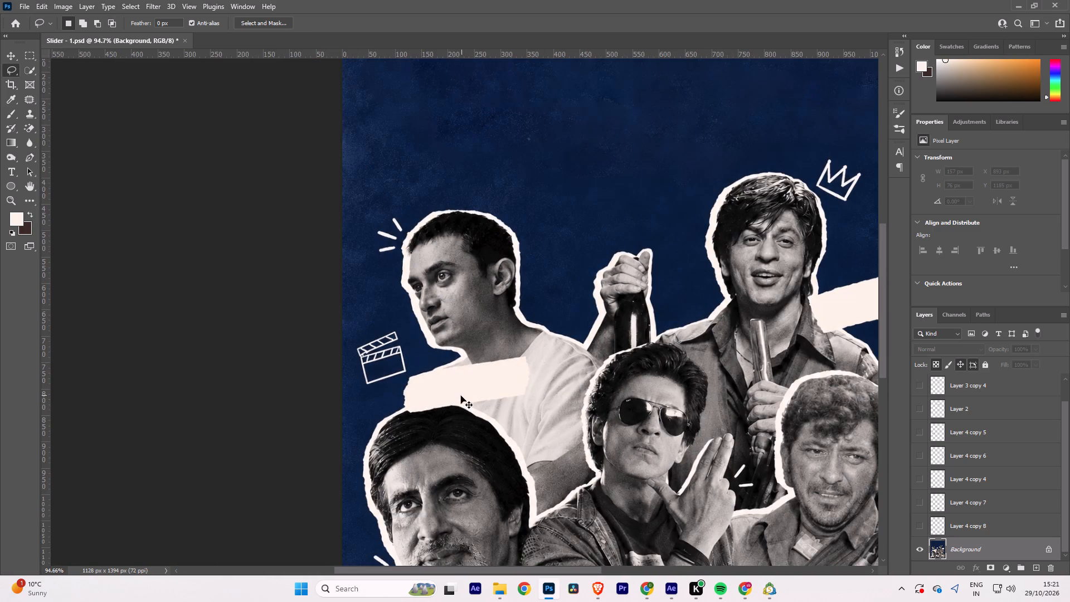
key(ctrl+s)
Lasso around the BRAND lettering, apply a Content-Aware fill, cover it with the cream foreground colour, and deselect.
alt+scroll(488, 380, down, 9)
key(space)
key(space)
drag(581, 426, 549, 348)
alt+scroll(461, 410, up, 18)
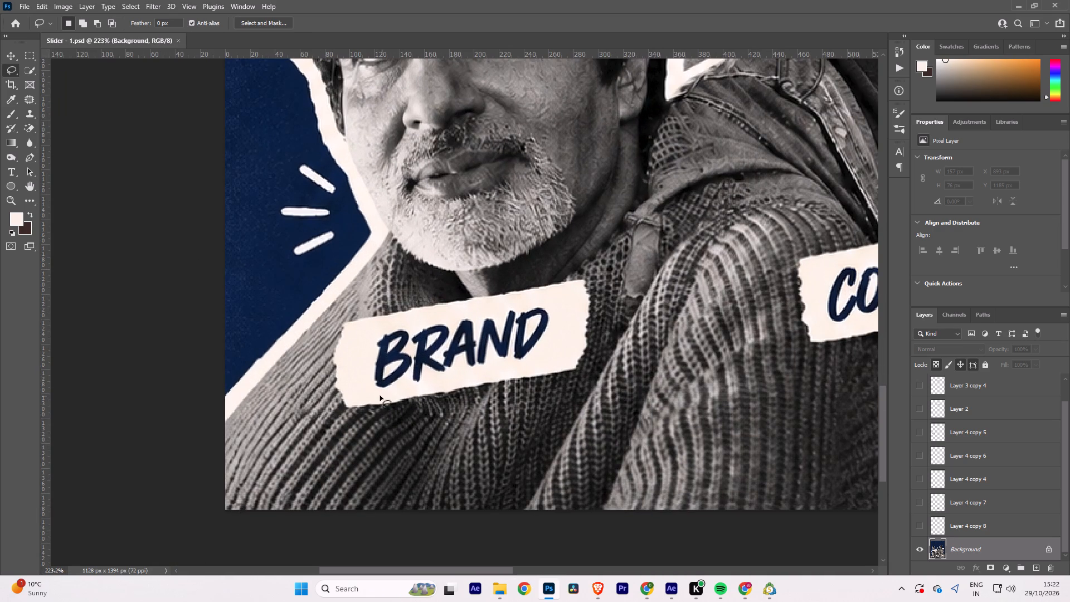
click(375, 396)
key(shift+BackSpace)
key(Return)
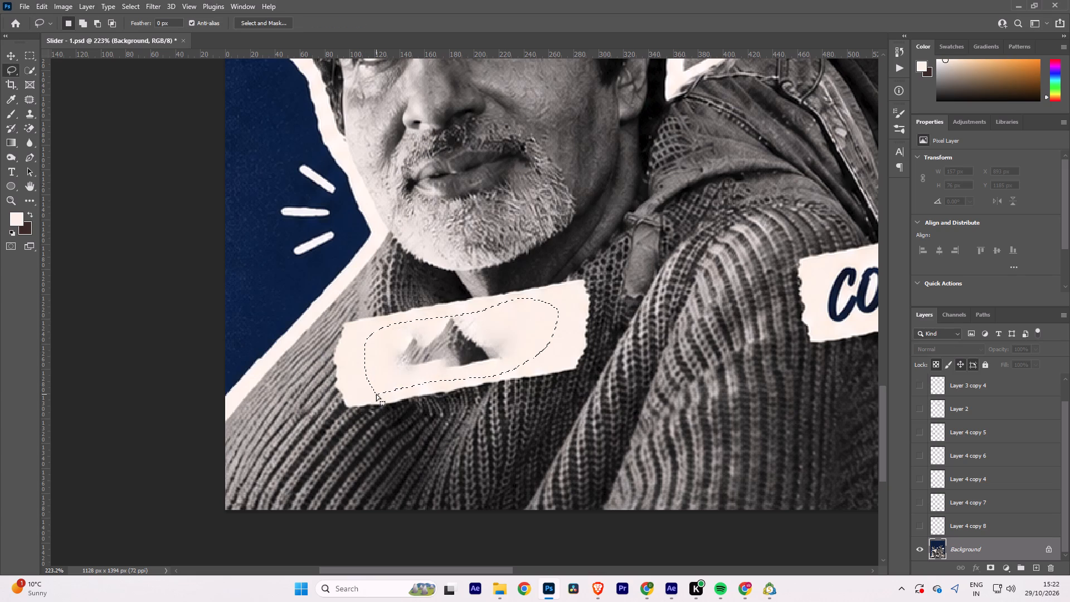
key(alt+BackSpace)
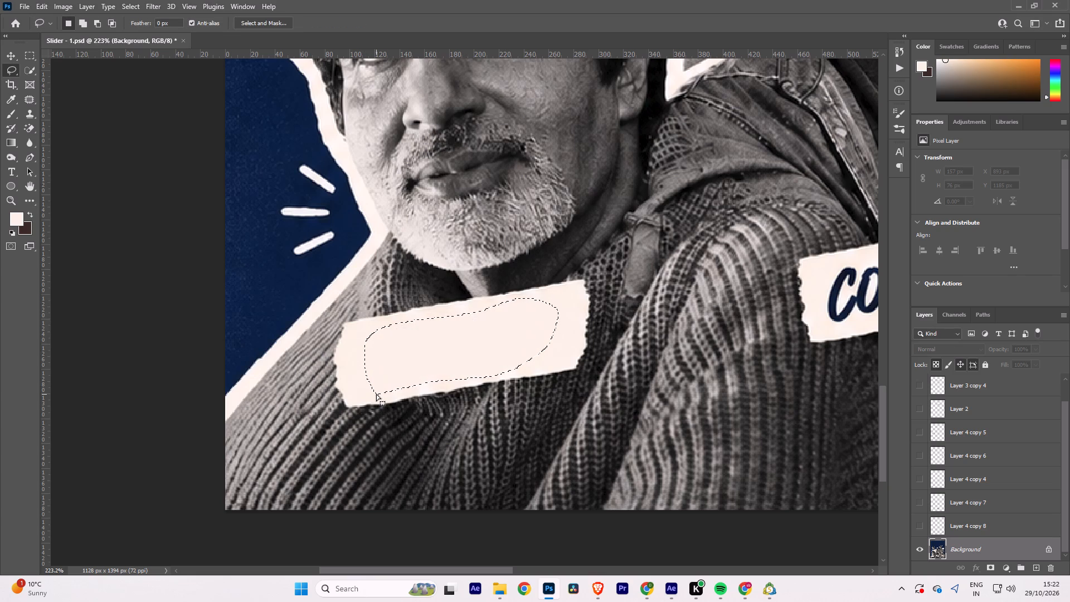
key(ctrl+d)
Lasso around the CONTENT lettering inside its label, fill it with the cream foreground colour, deselect, and save.
alt+scroll(493, 370, down, 12)
key(space)
key(space)
key(space)
key(space)
key(space)
key(space)
key(space)
key(space)
key(space)
key(space)
key(space)
key(space)
key(space)
key(space)
key(space)
key(space)
key(space)
key(space)
key(space)
key(space)
drag(651, 309, 543, 308)
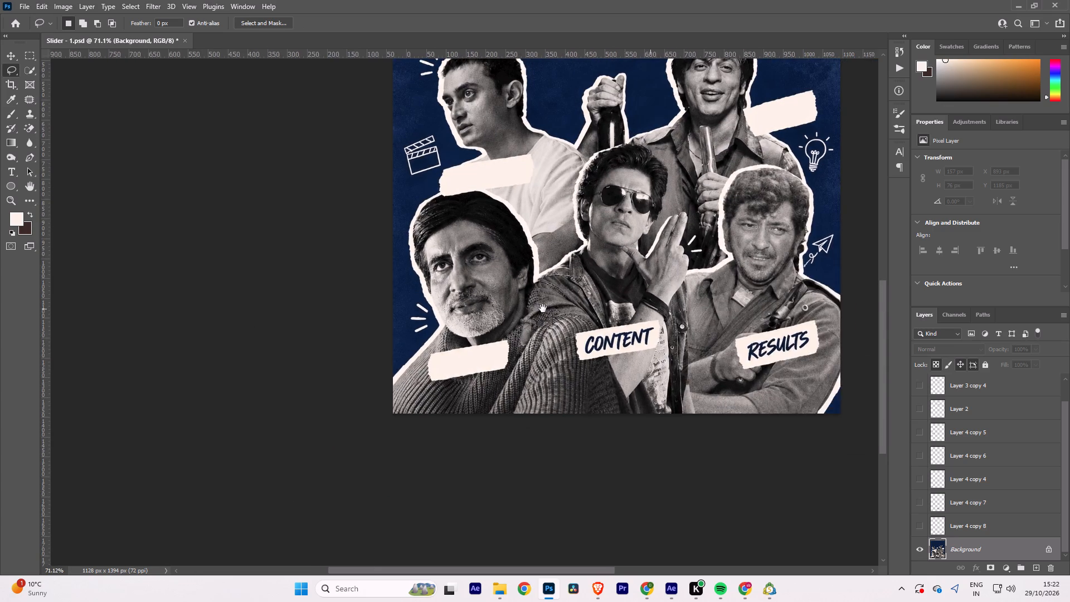
drag(543, 308, 478, 324)
alt+scroll(470, 332, up, 8)
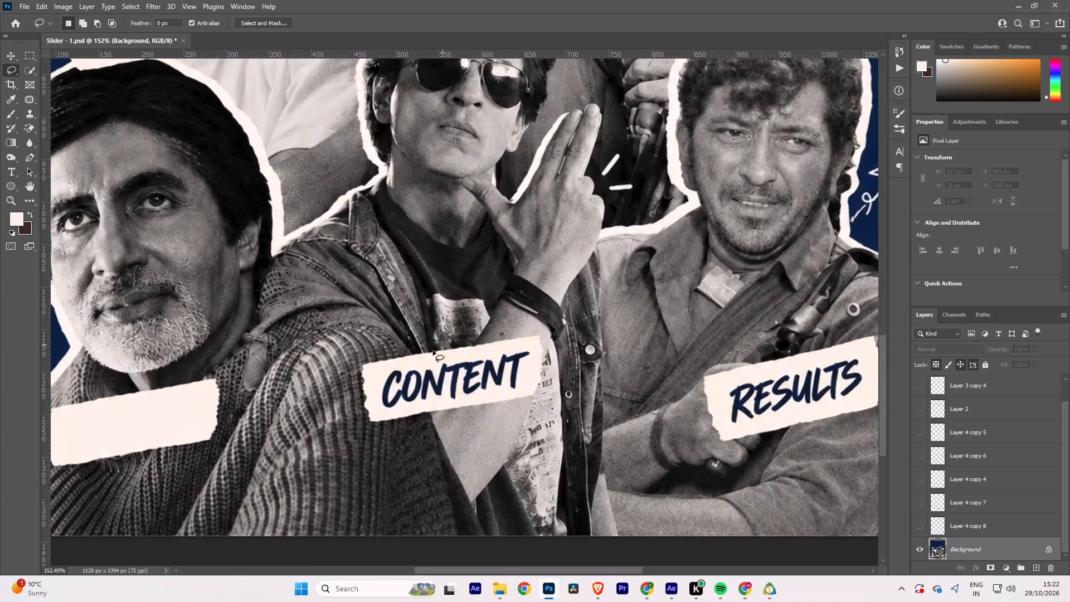
alt+scroll(433, 351, up, 5)
click(363, 433)
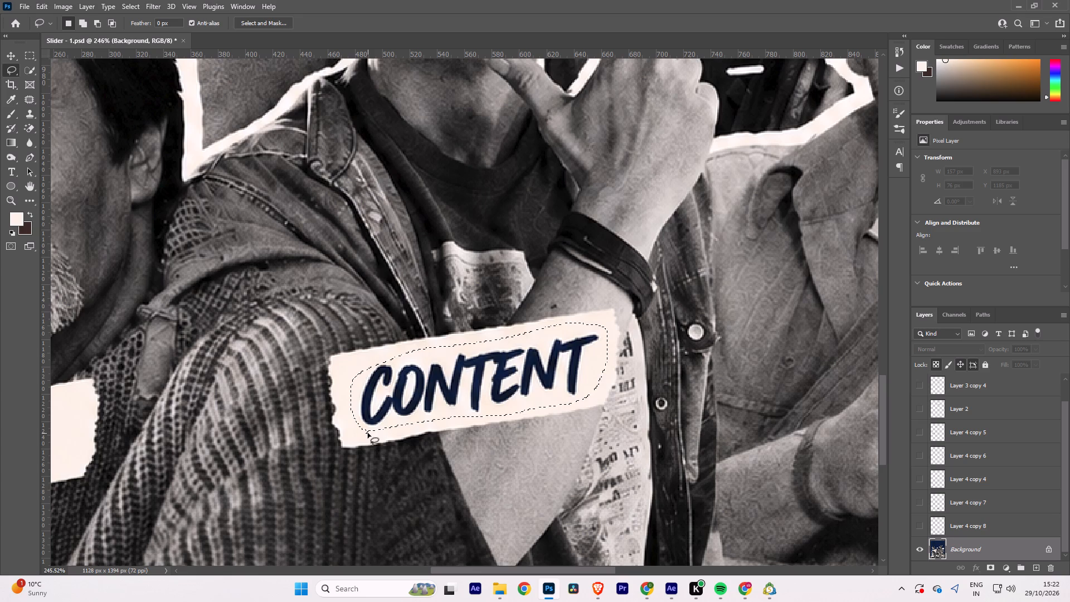
key(alt+BackSpace)
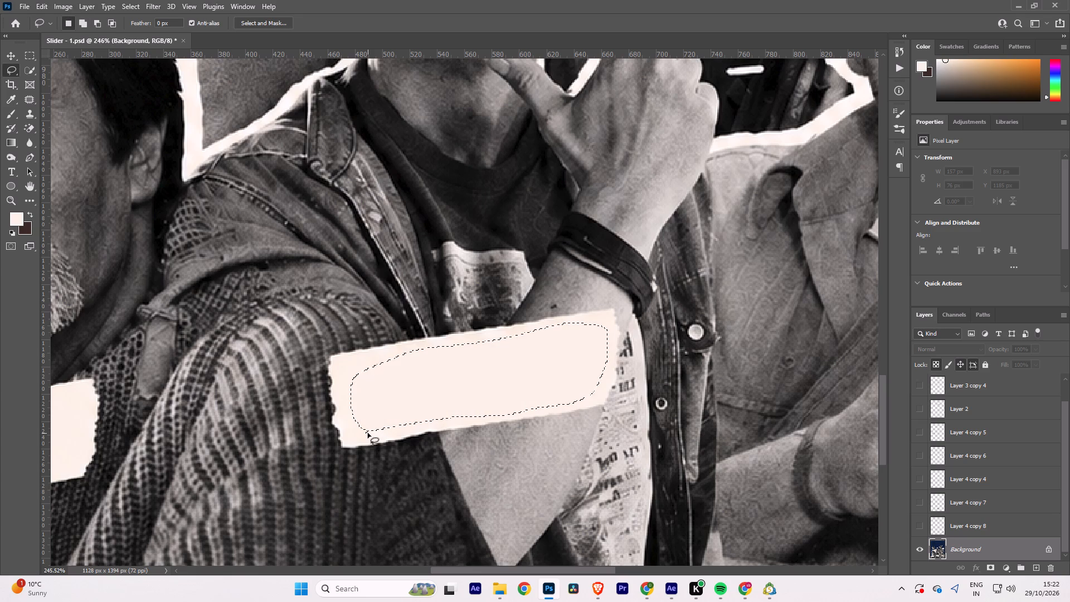
key(ctrl+d)
key(ctrl+s)
Lasso around the RESULTS lettering inside its label, fill it with the cream foreground colour, and deselect.
alt+scroll(534, 361, down, 2)
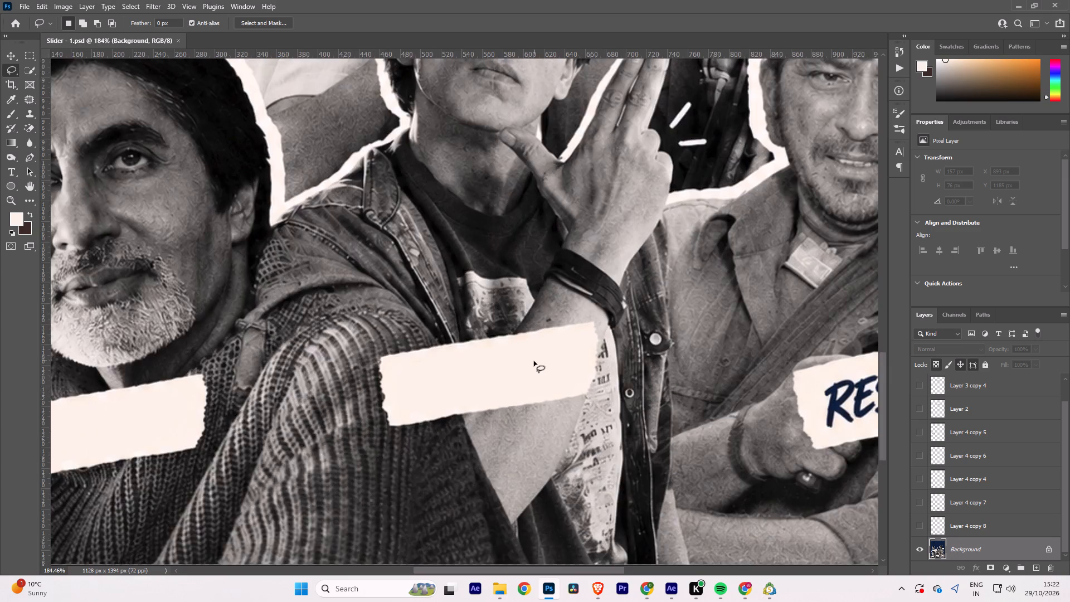
alt+scroll(534, 361, down, 6)
key(space)
key(space)
key(space)
key(space)
key(space)
key(space)
key(space)
drag(727, 283, 482, 262)
alt+scroll(521, 360, up, 5)
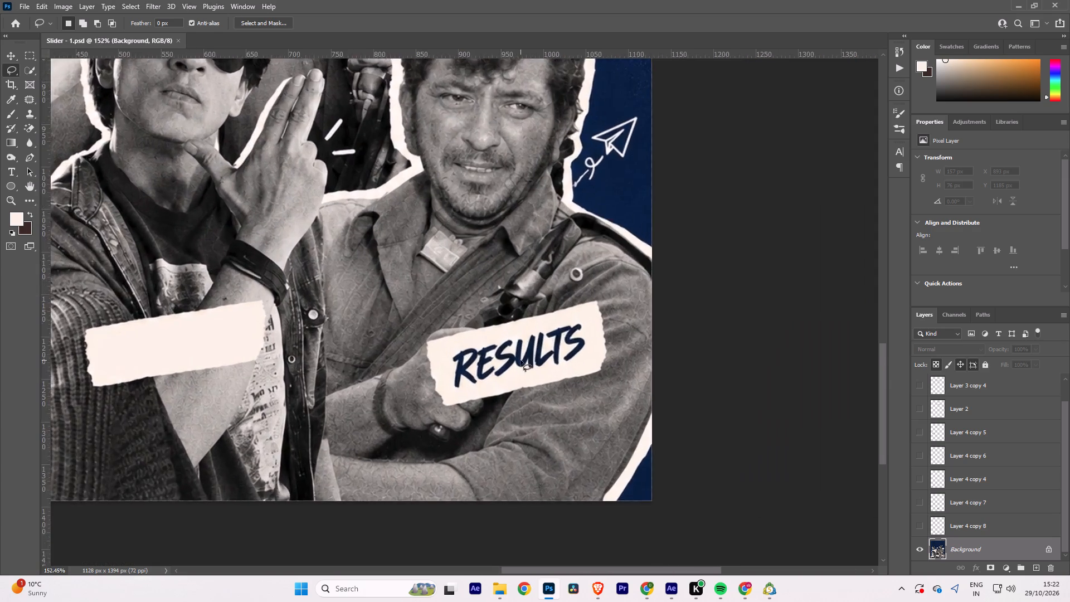
alt+scroll(517, 336, up, 6)
drag(382, 454, 550, 416)
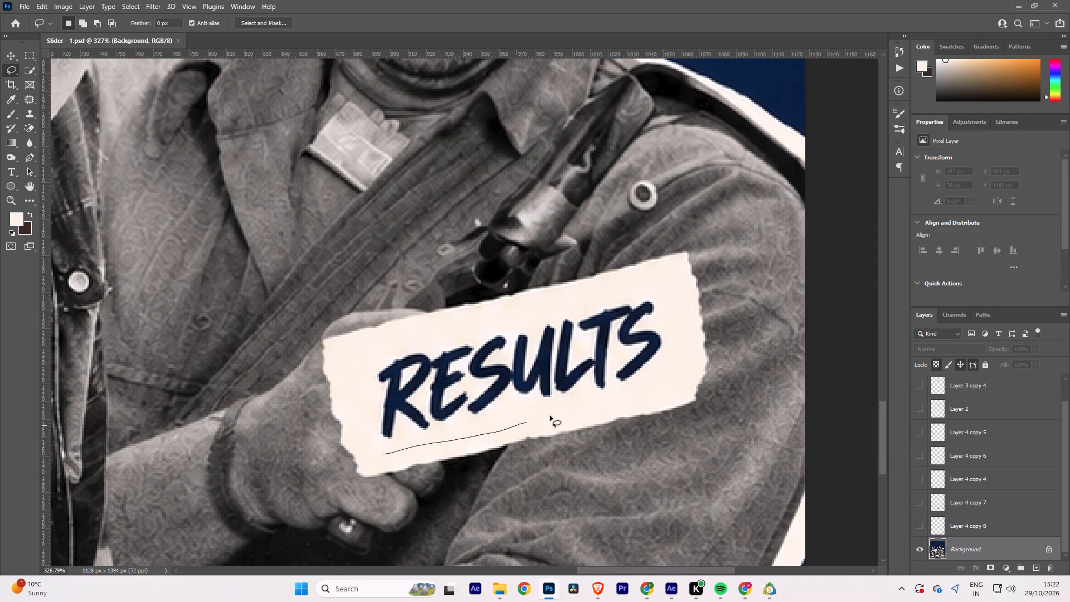
drag(550, 416, 402, 344)
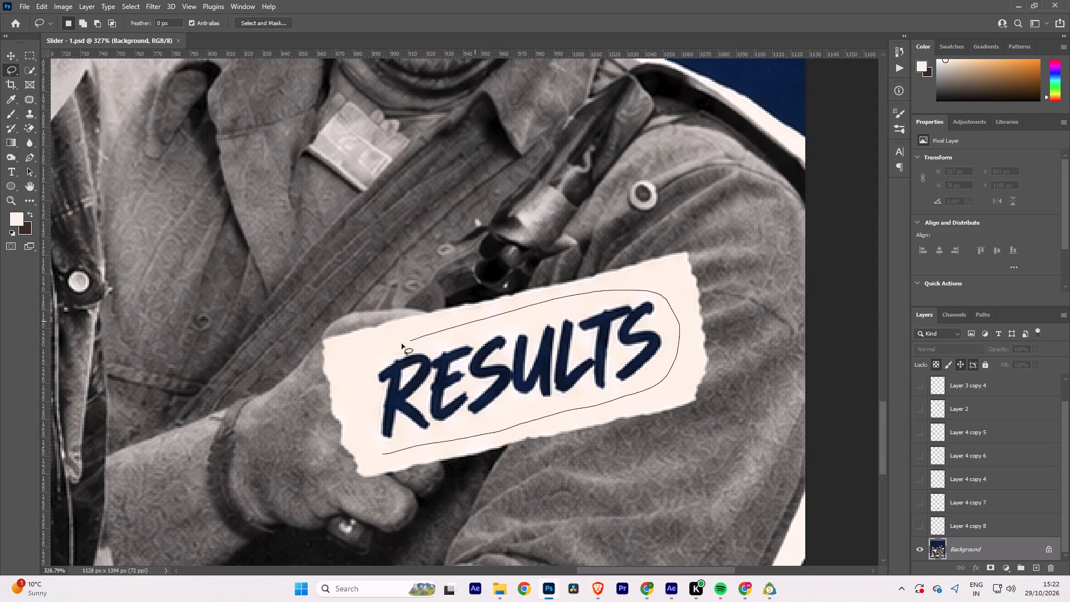
drag(402, 344, 394, 458)
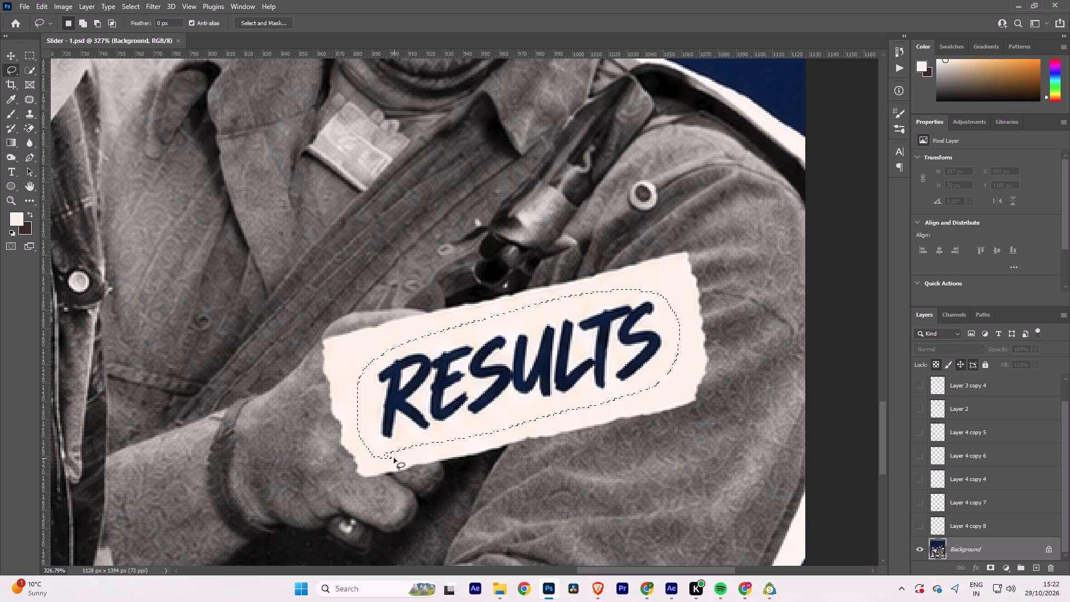
key(alt+BackSpace)
key(ctrl+d)
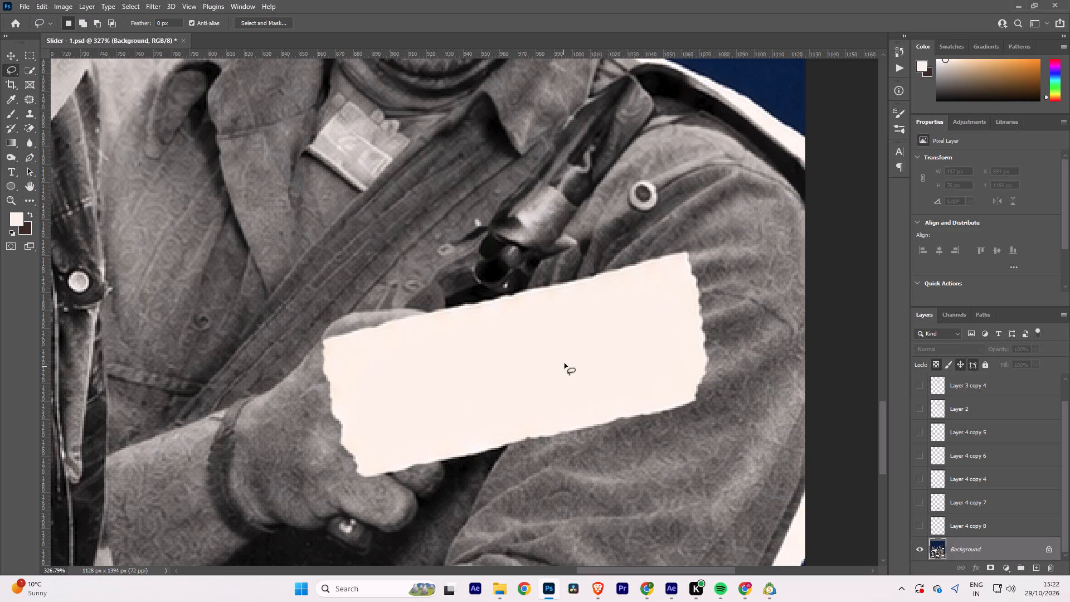
Make all the hidden headline, underline, subtitle and label text layers visible over the cleaned Background, and save the document.
alt+scroll(566, 362, down, 20)
alt+scroll(566, 362, down, 3)
key(space)
drag(494, 245, 505, 287)
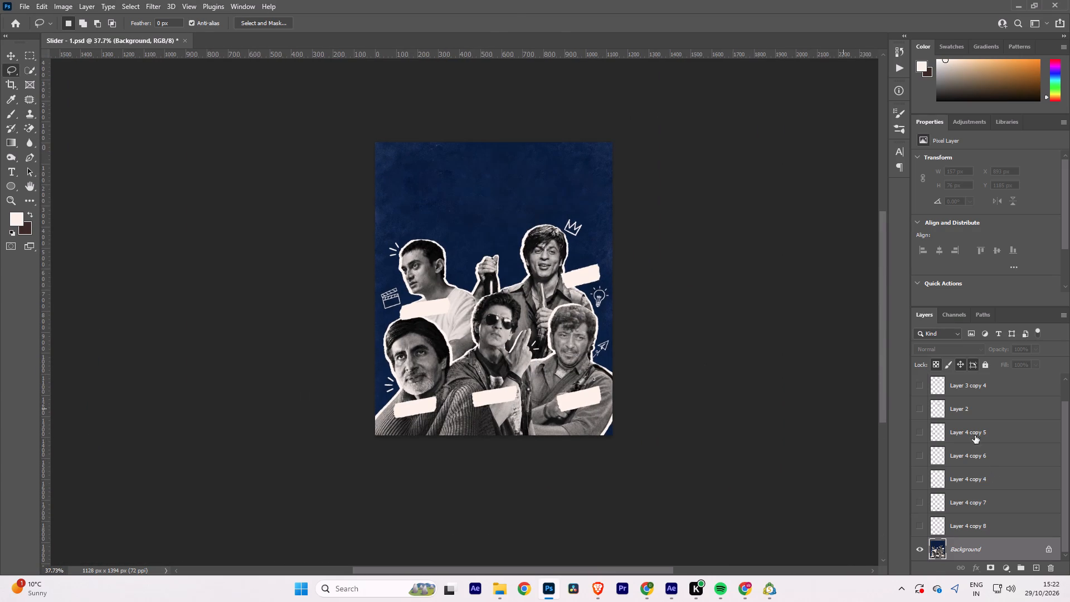
click(917, 378)
click(920, 407)
scroll(923, 420, up, 6)
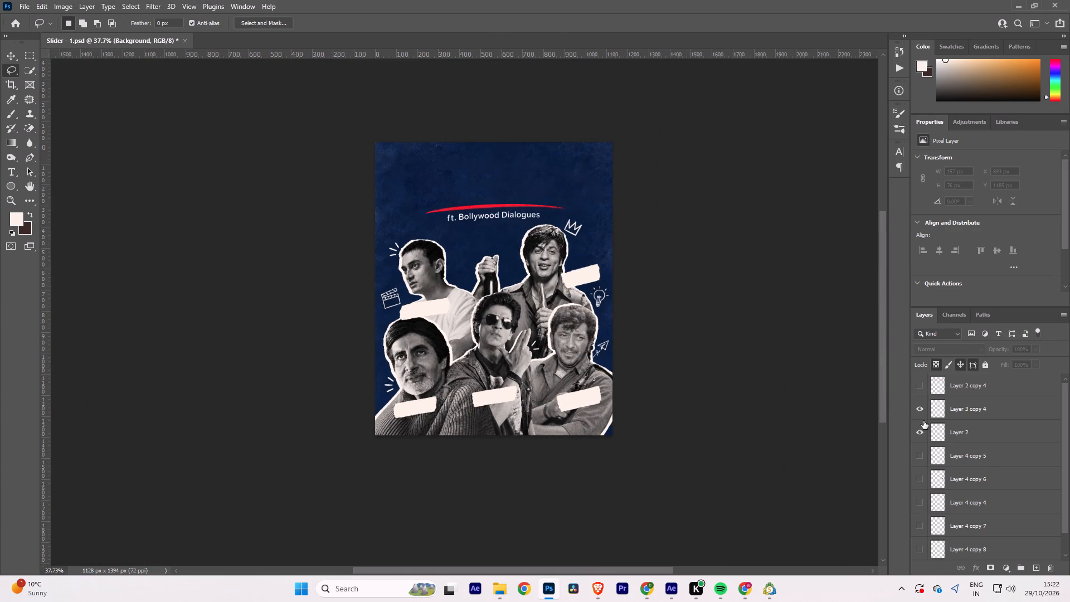
click(918, 381)
click(920, 454)
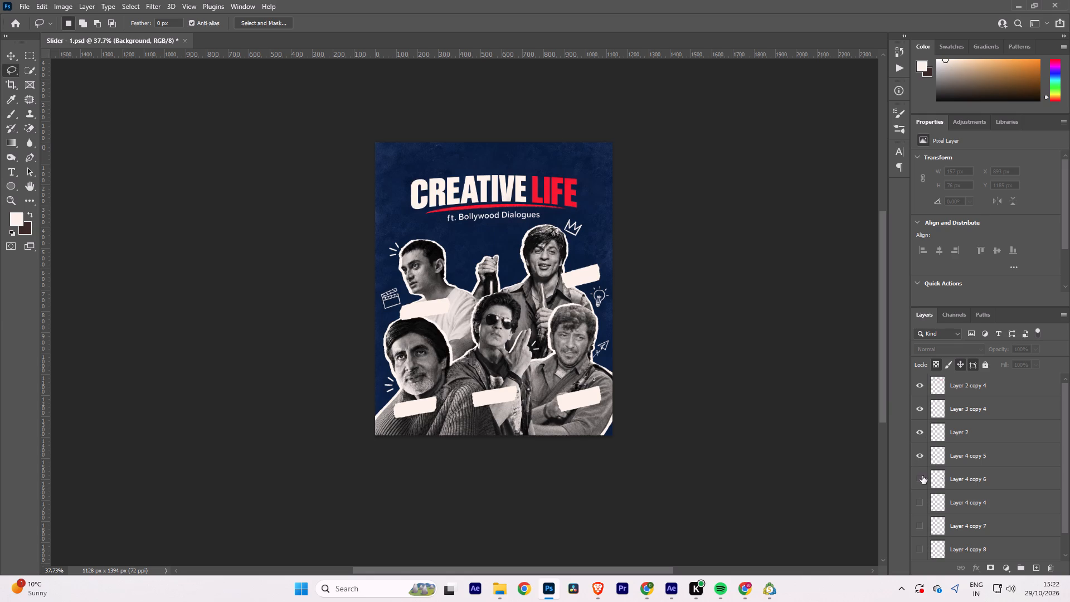
click(922, 477)
click(921, 502)
click(920, 523)
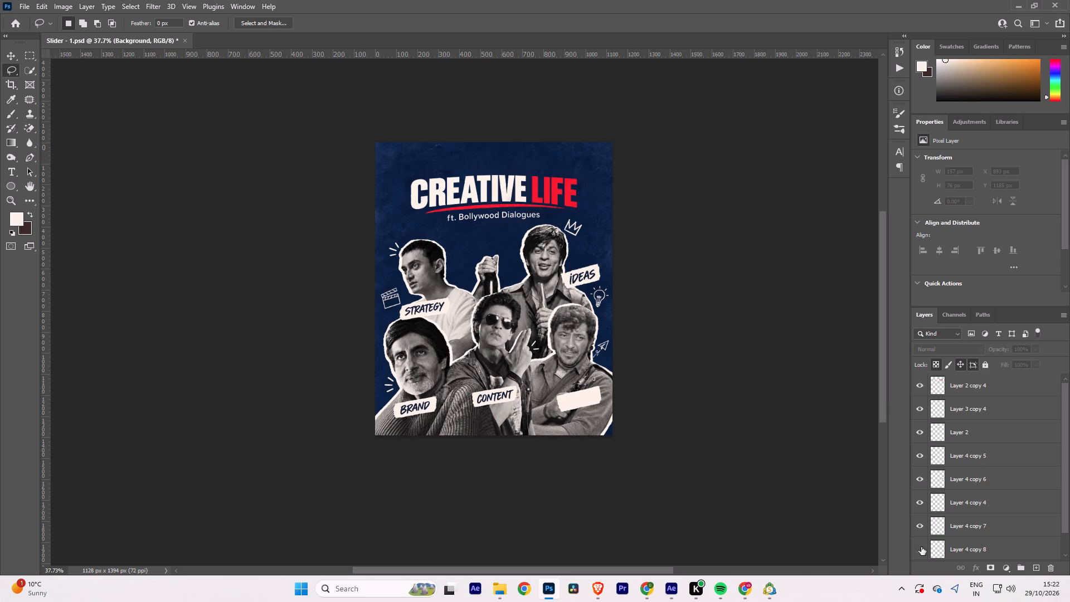
click(921, 547)
key(ctrl+s)
Switch to File Explorer and open the bollwood 2 image from the Raw Photos folder as a new document in Photoshop.
key(alt+Tab)
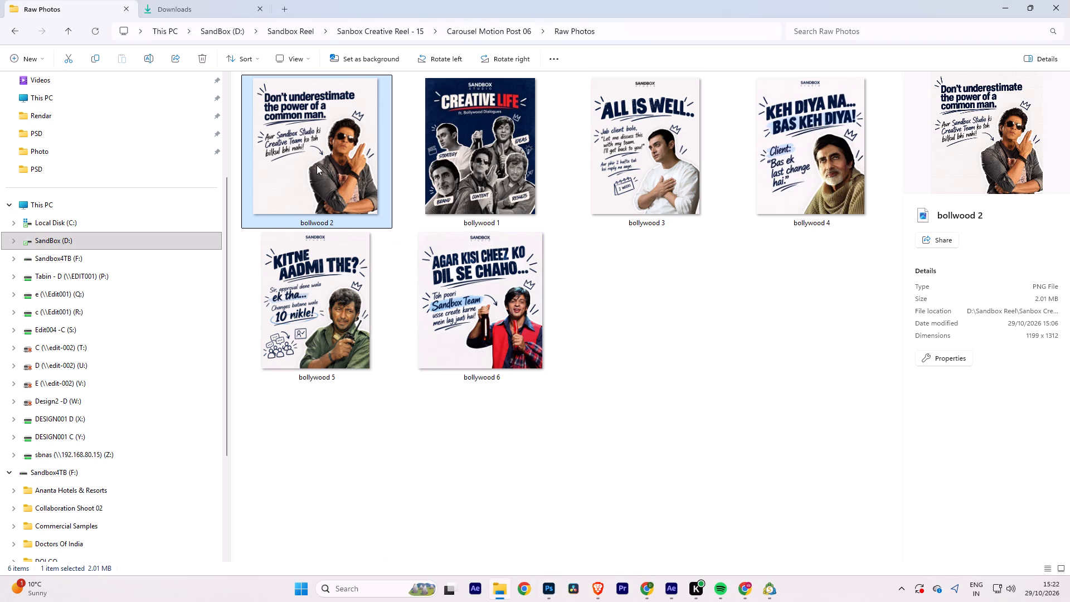
drag(317, 165, 372, 43)
key(alt+Tab)
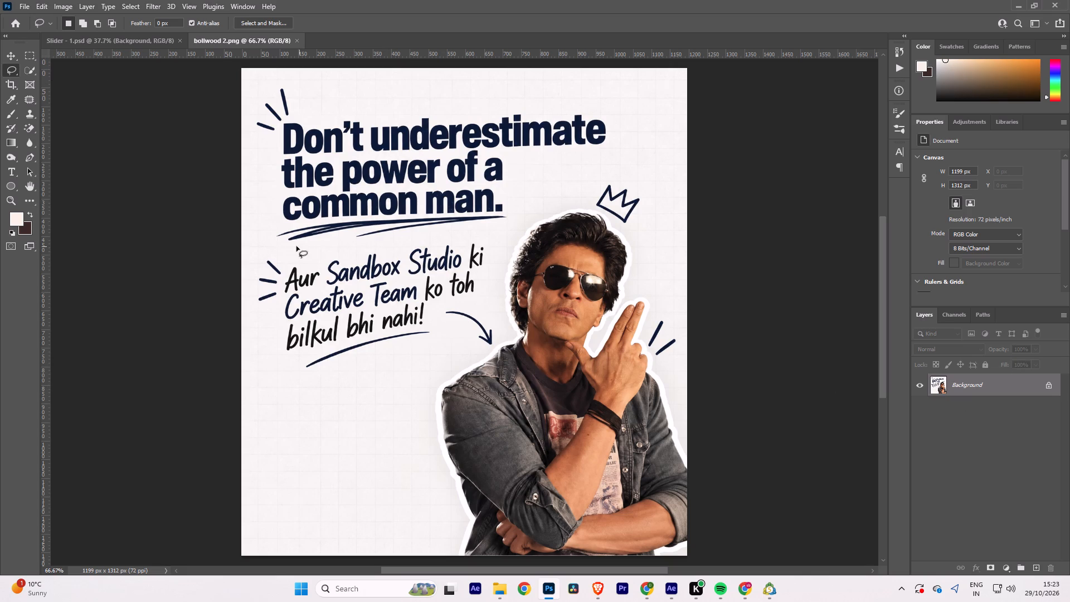
Lasso around the "Don't underestimate the power of a common man." headline with its underline, copy it to a new layer, and hide the Background.
drag(269, 254, 449, 244)
key(ctrl+d)
click(252, 254)
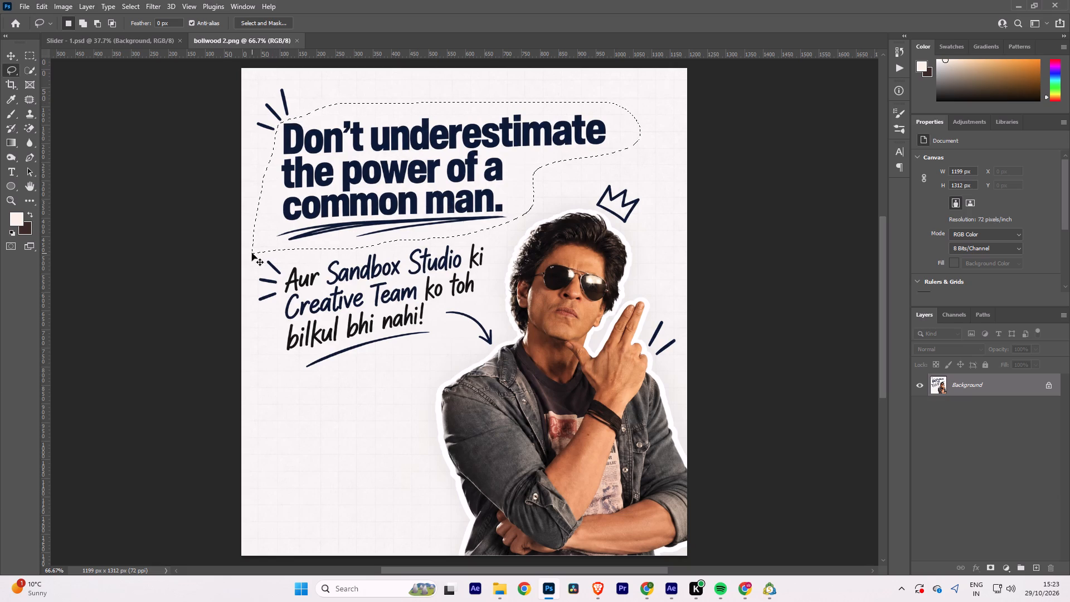
key(ctrl+j)
click(922, 411)
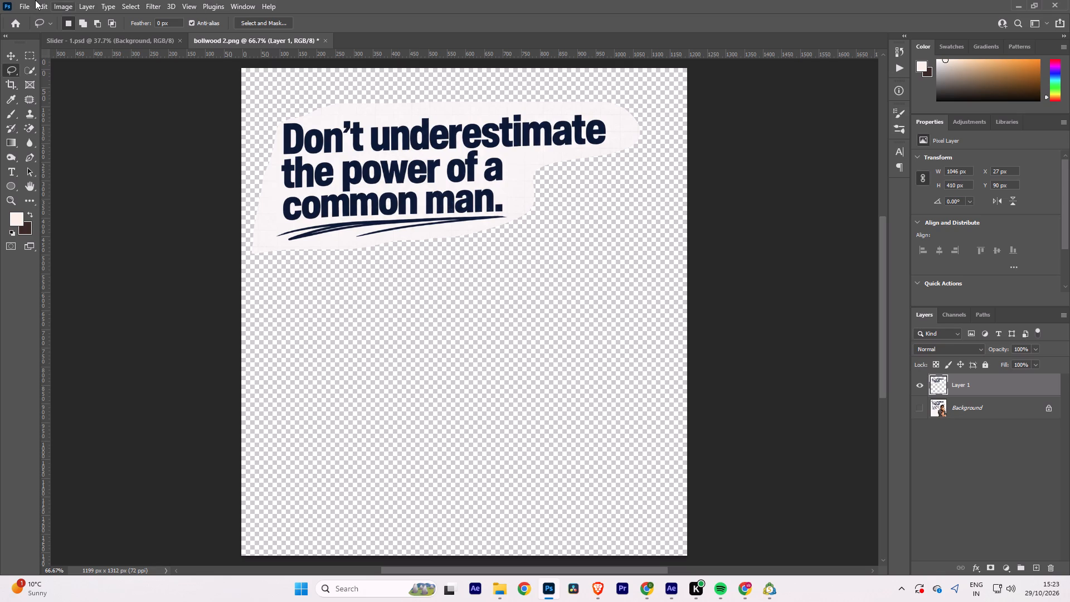
Select the navy headline lettering by Color Range with fuzziness 112, feather the selection, copy it to a new layer, and hide the lassoed source layer.
click(120, 2)
click(163, 114)
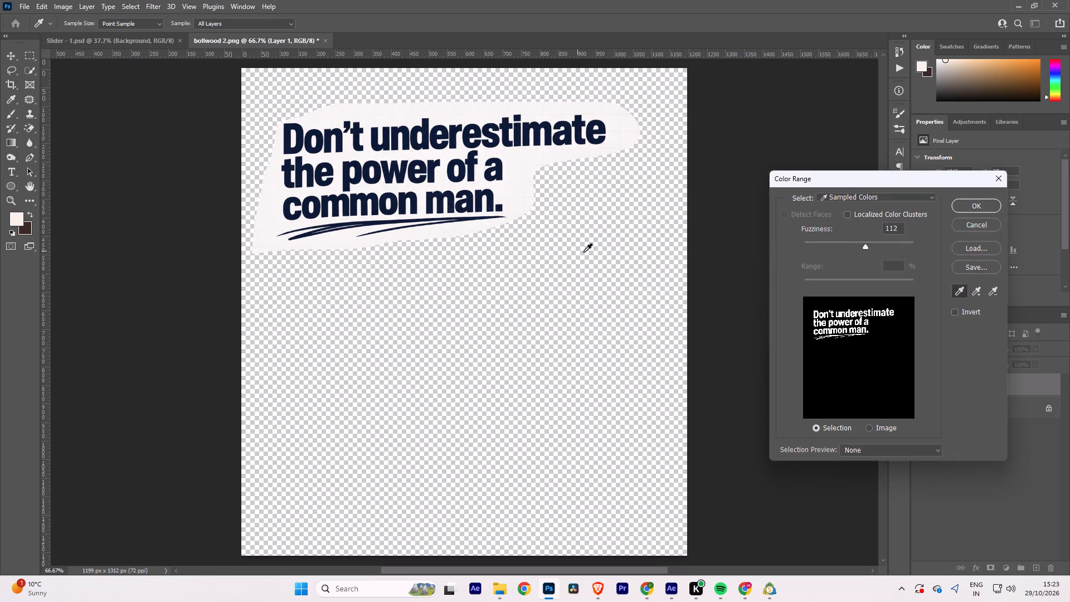
click(499, 171)
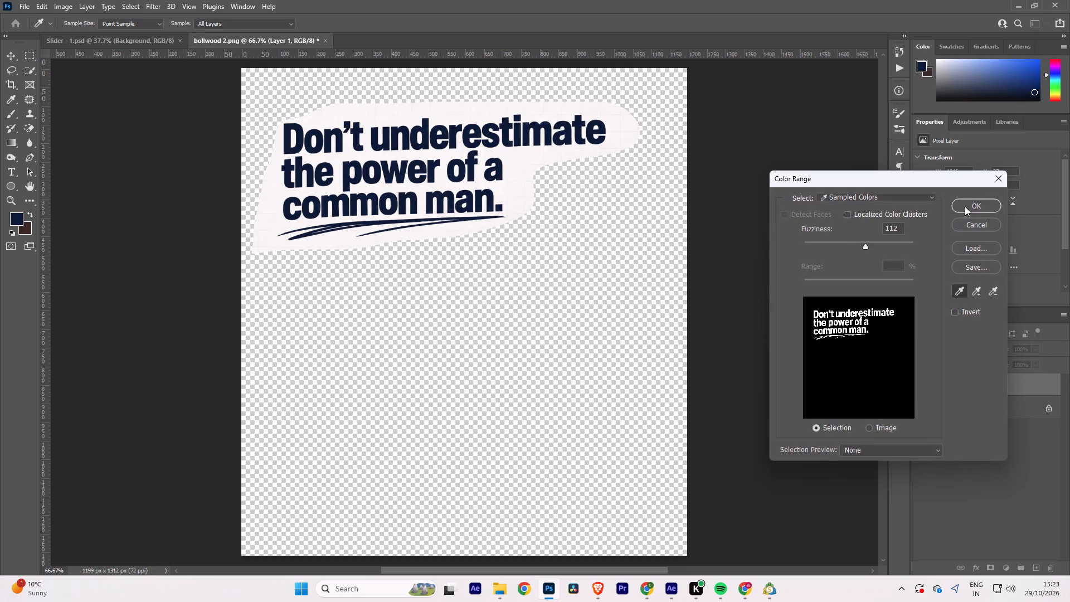
click(965, 206)
key(w)
right_click(357, 182)
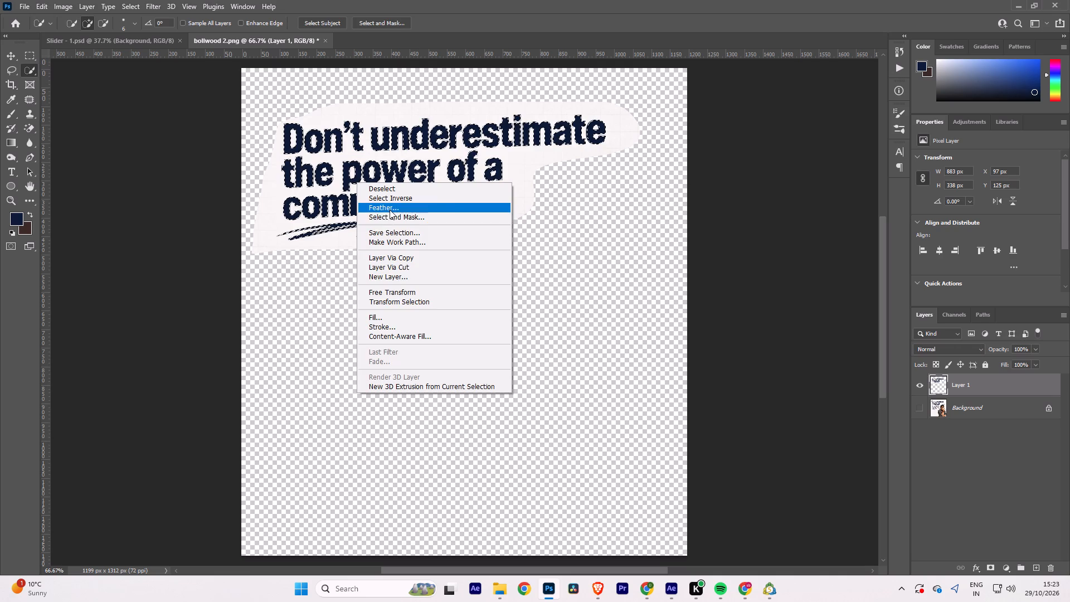
click(390, 210)
click(585, 185)
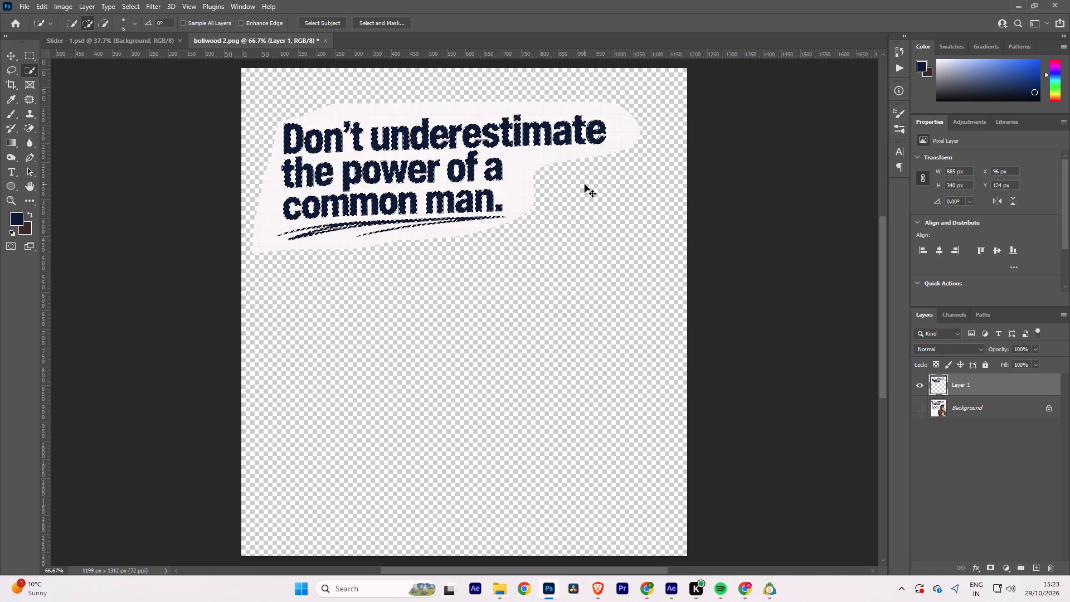
key(ctrl+j)
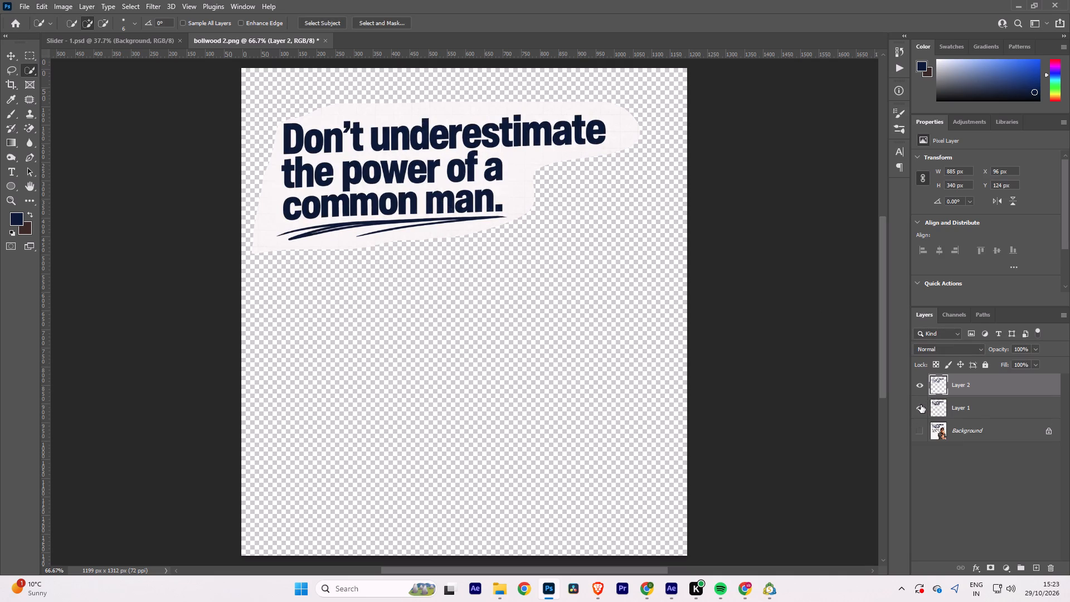
click(921, 405)
Duplicate the extracted headline layer four times and select all five stacked headline layers.
click(995, 383)
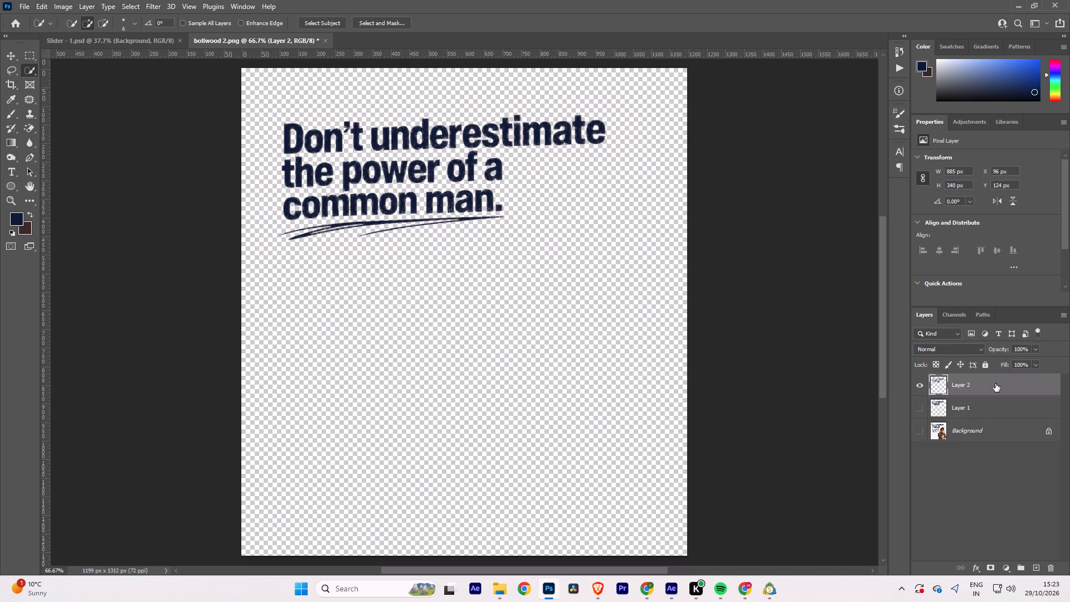
key(ctrl+j)
key(ctrl+j)
key(ctrl+j)
key(ctrl+j)
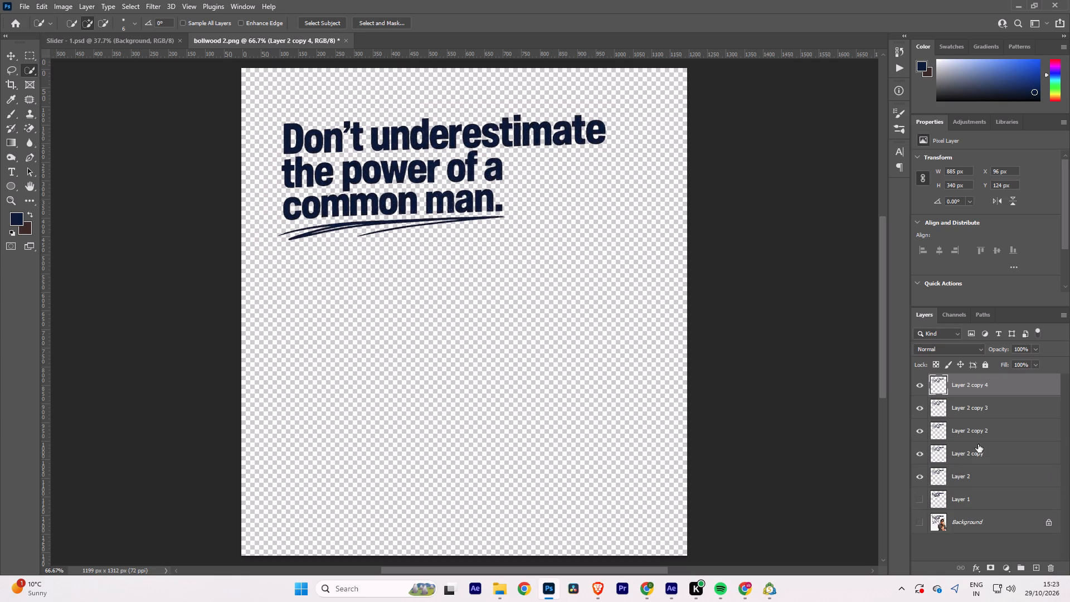
shift+click(969, 472)
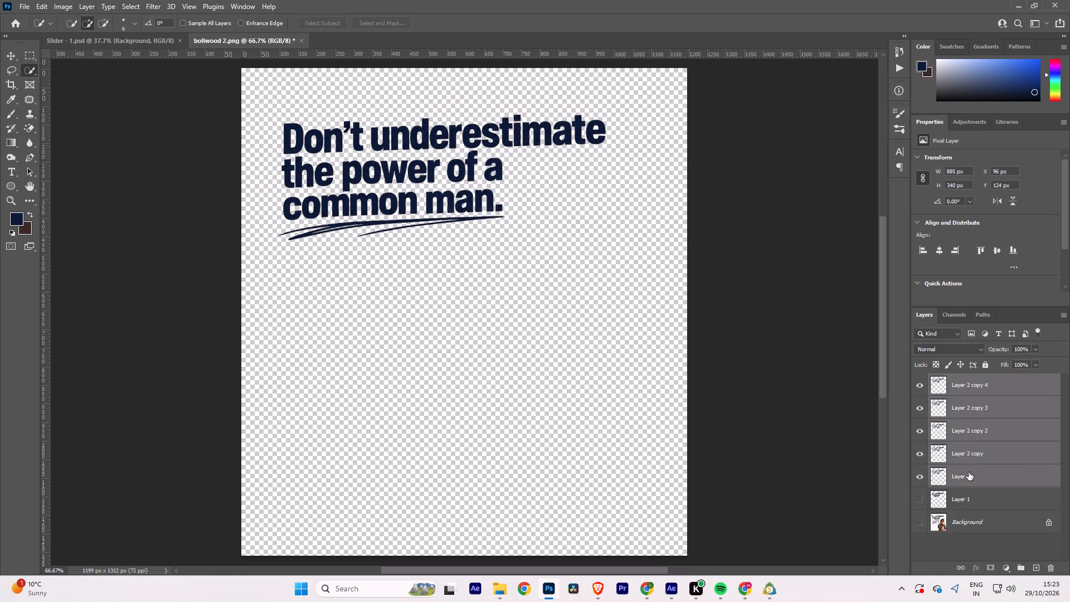
Close the bollwood 2 document, saving it as Slider - 2 in Photoshop format in the PSD folder with maximum compatibility.
key(ctrl+w)
click(485, 217)
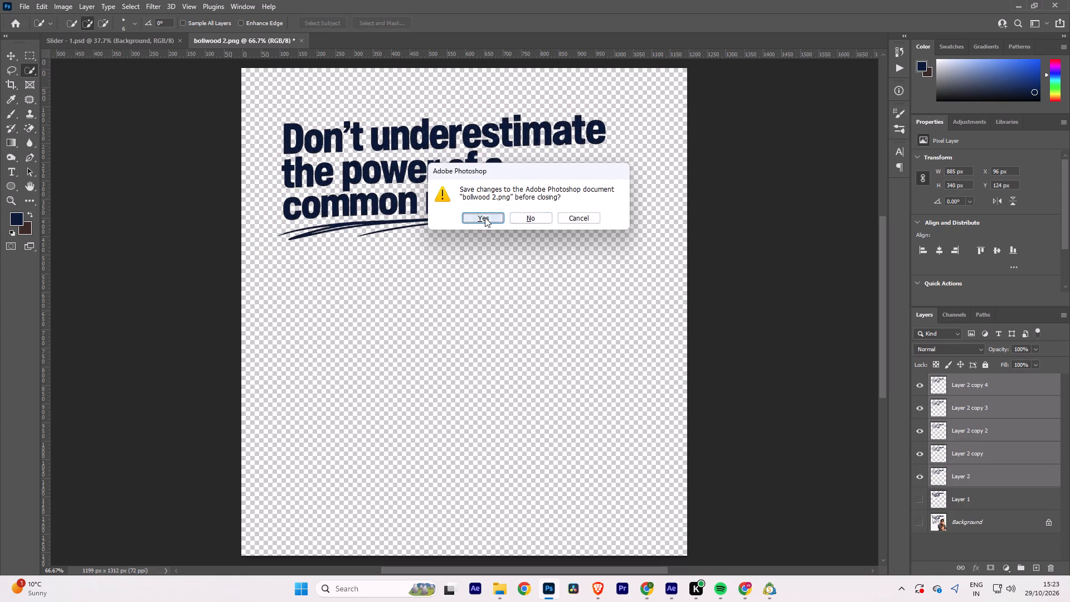
click(401, 59)
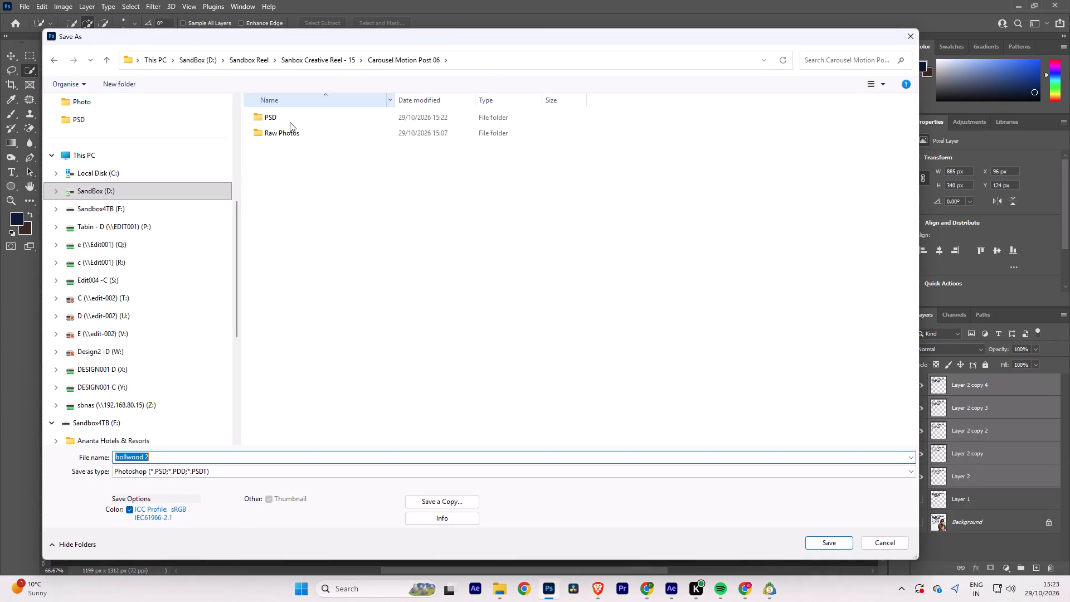
double_click(294, 119)
click(304, 116)
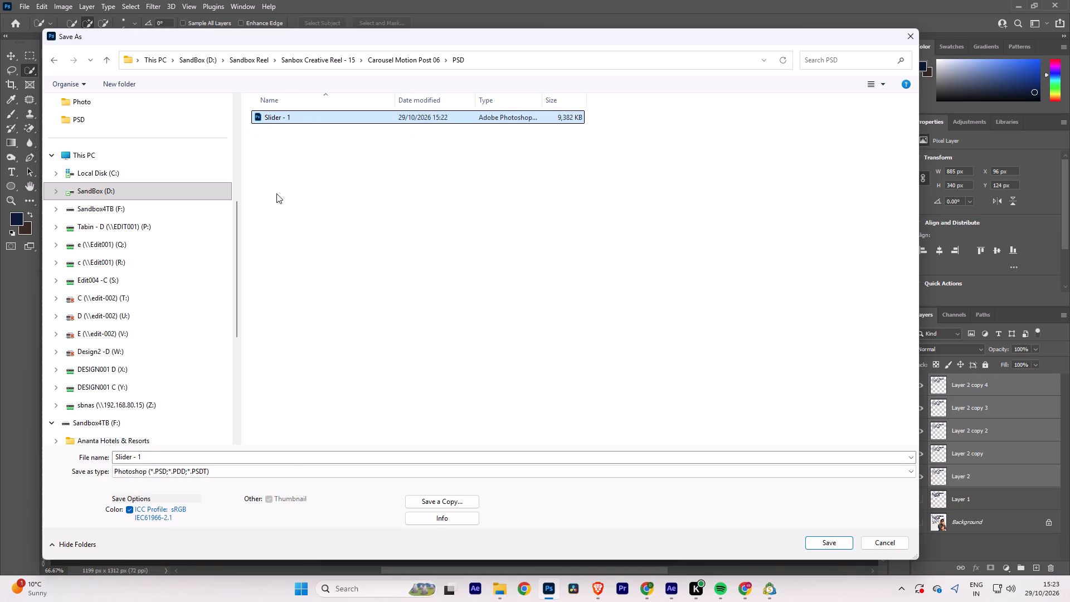
double_click(147, 459)
key(2)
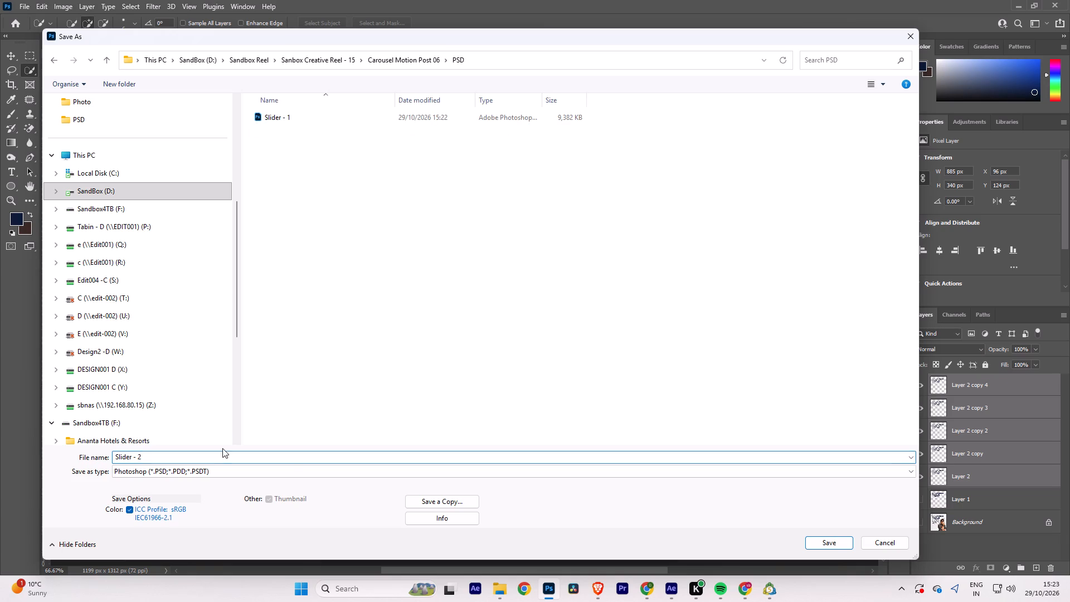
click(836, 541)
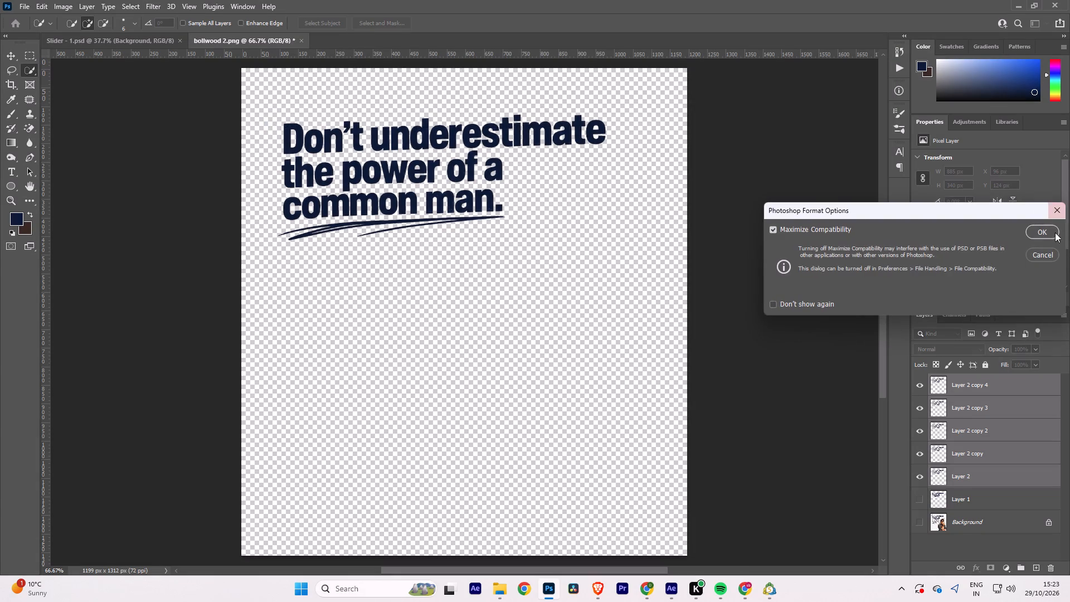
click(1042, 232)
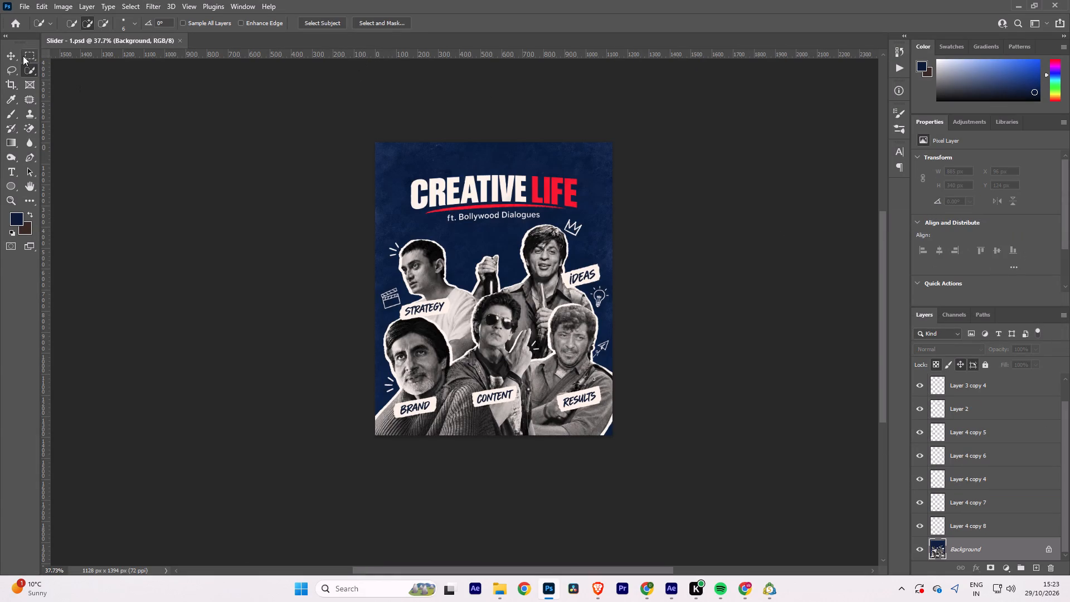
Reopen the Slider - 2 document from the recent files.
click(20, 27)
click(270, 178)
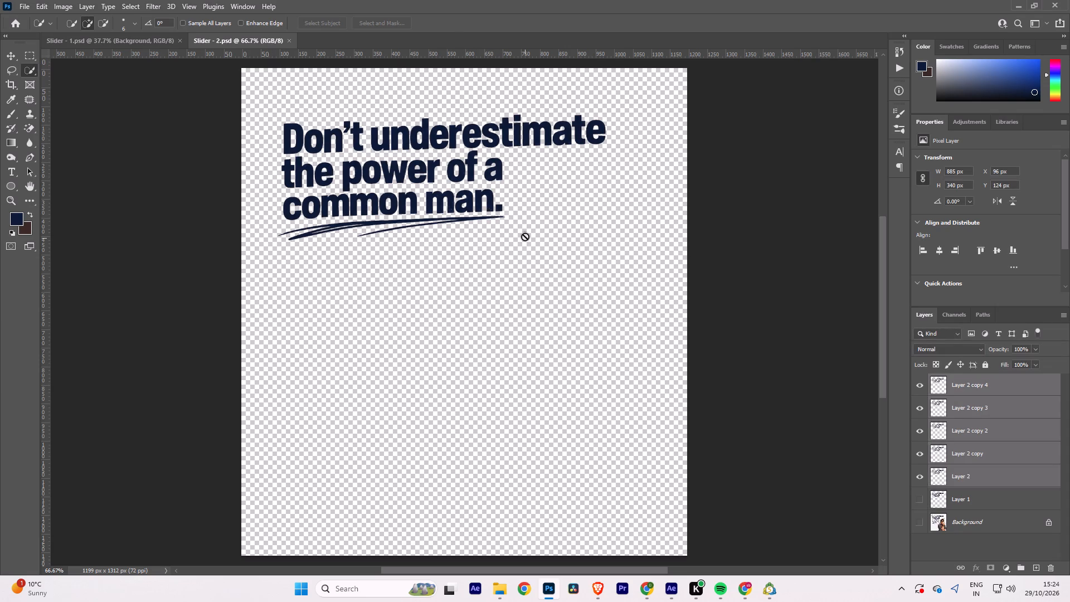
key(v)
alt+scroll(448, 217, up, 6)
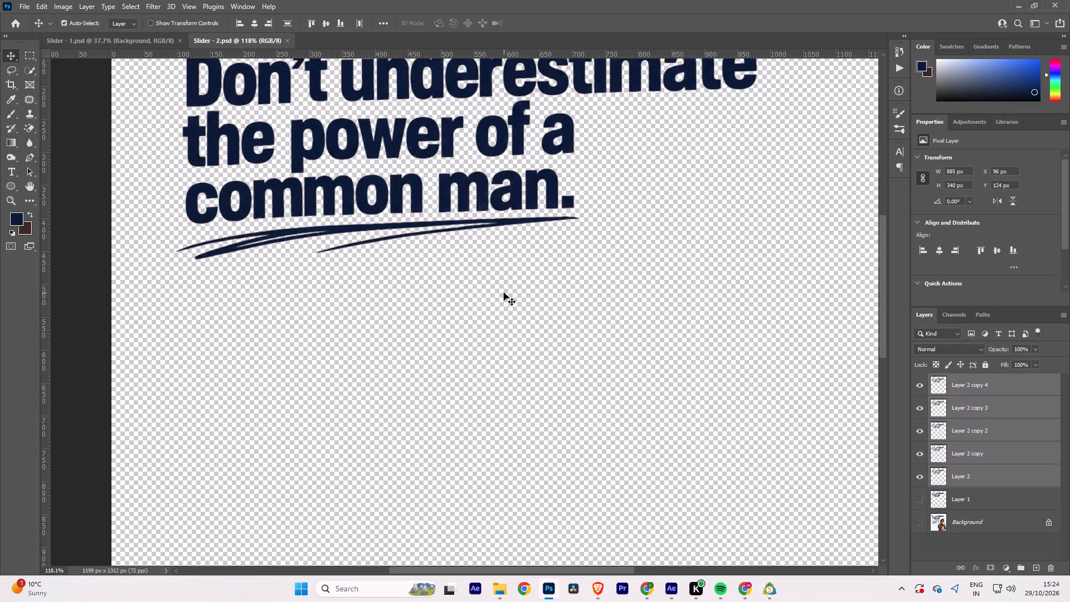
alt+scroll(483, 281, down, 4)
alt+scroll(483, 281, up, 1)
alt+scroll(481, 281, down, 3)
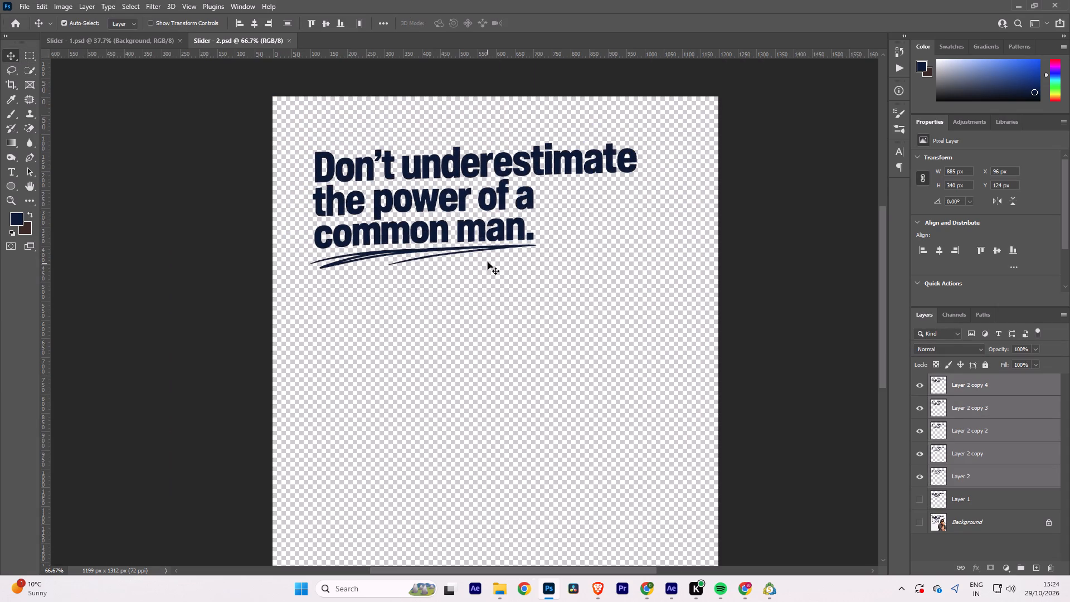
Switch to File Explorer, view the bollywood 4 image from the Raw Photos folder, and return to Photoshop.
key(alt+Tab)
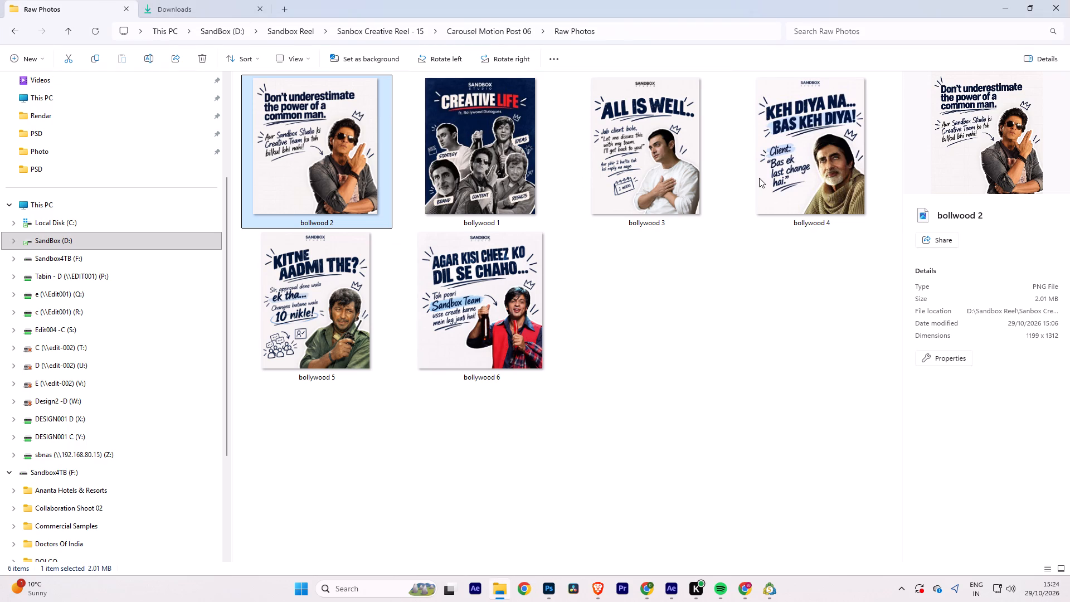
double_click(811, 177)
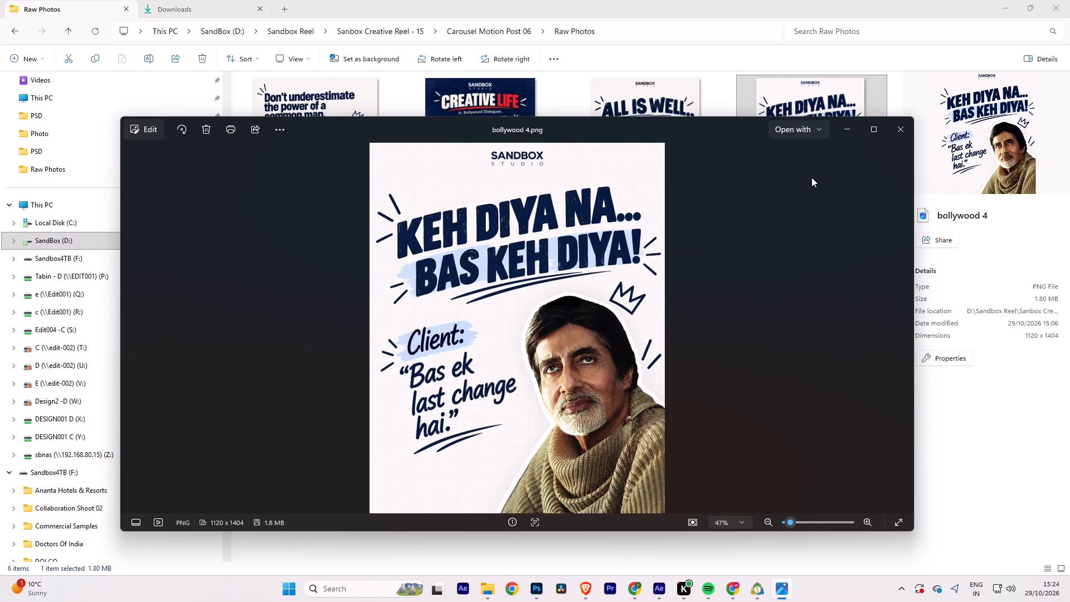
click(899, 129)
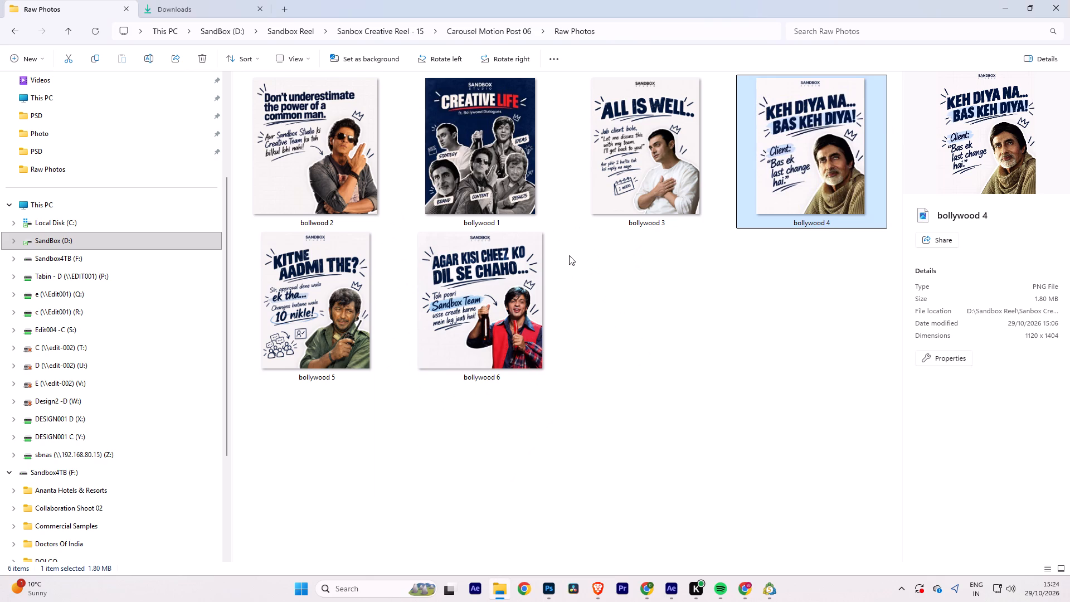
key(alt+Tab)
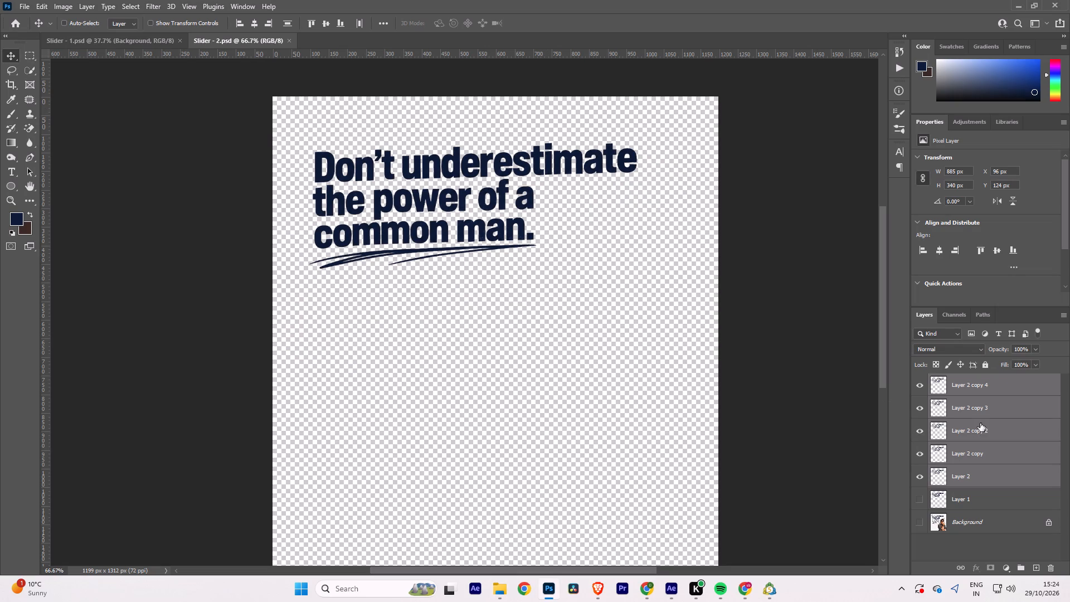
Merge the five stacked headline layers into one and delete the hidden lassoed source layer beneath it.
key(ctrl+e)
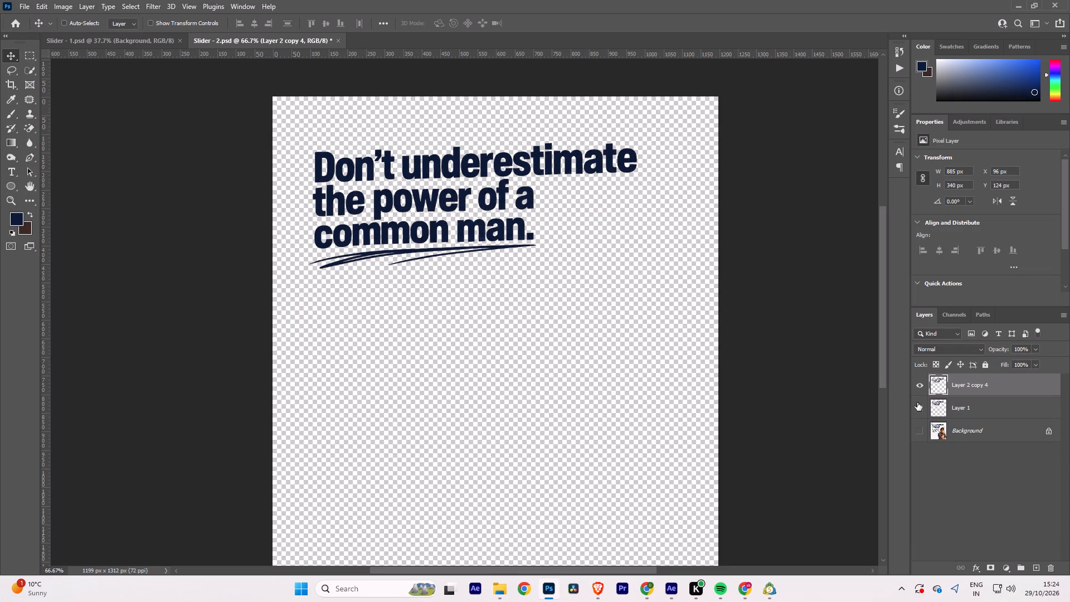
click(920, 384)
click(920, 384)
click(921, 409)
click(921, 409)
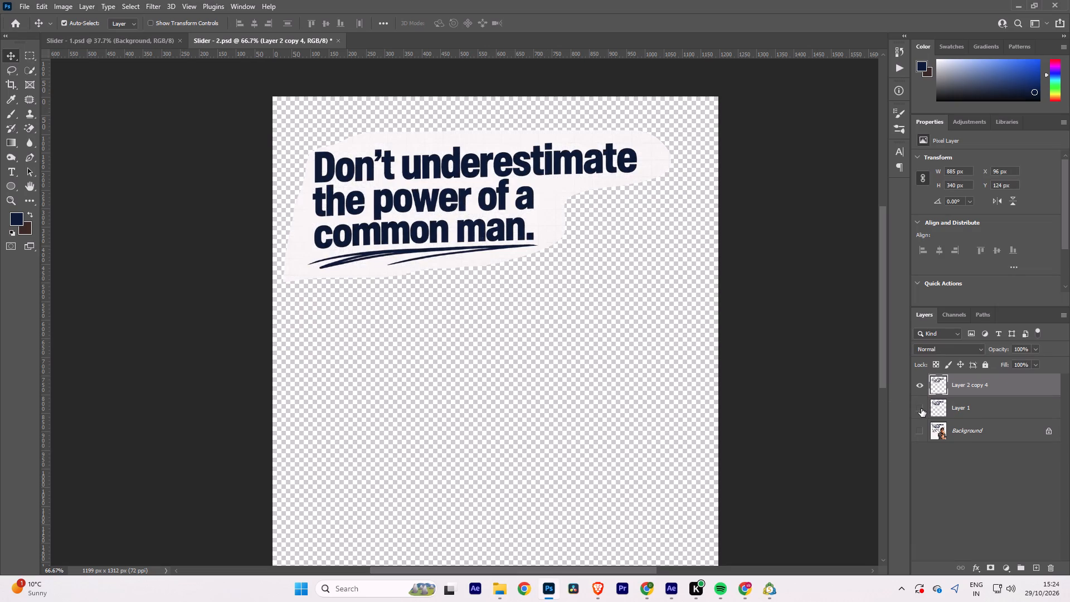
click(921, 409)
click(921, 409)
click(976, 411)
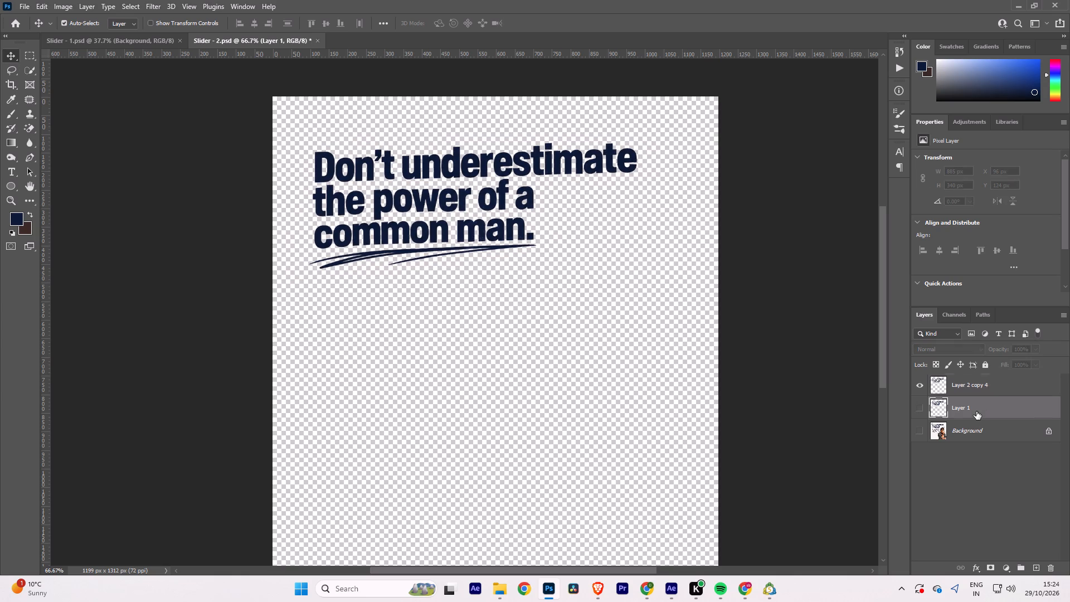
key(Delete)
Toggle layer visibility to check the extracted headline, leaving the Background shown and the headline layer hidden.
click(921, 407)
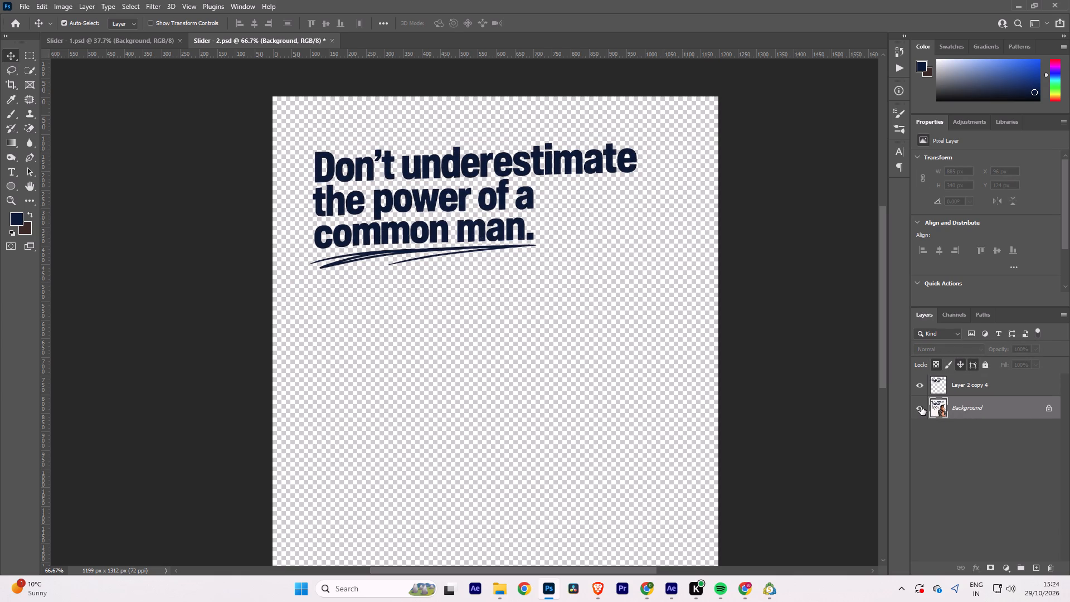
double_click(921, 407)
click(921, 407)
double_click(921, 407)
alt+scroll(324, 238, up, 11)
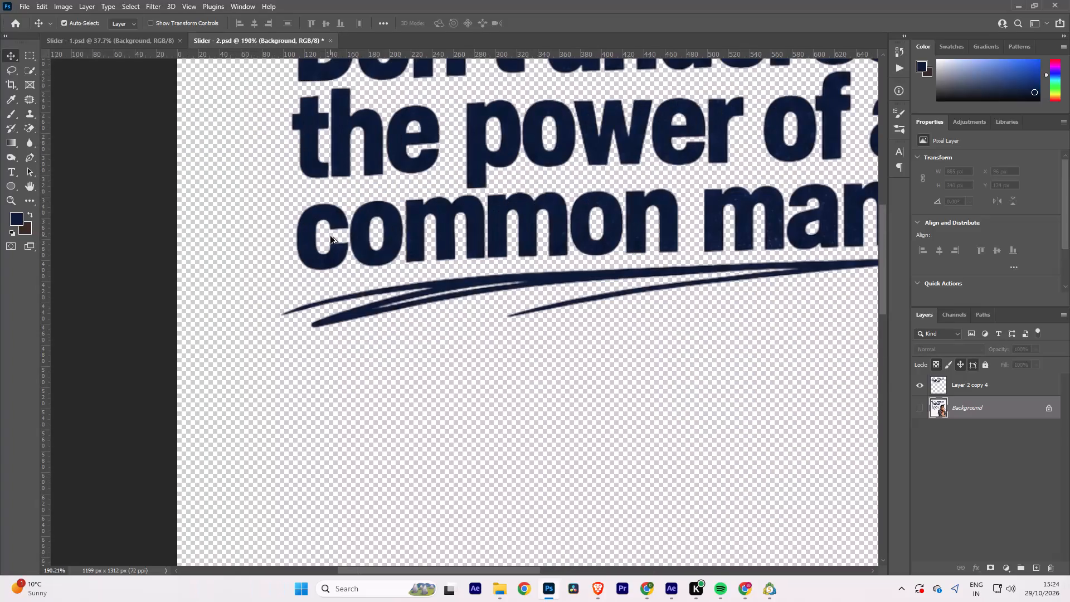
click(923, 386)
click(922, 385)
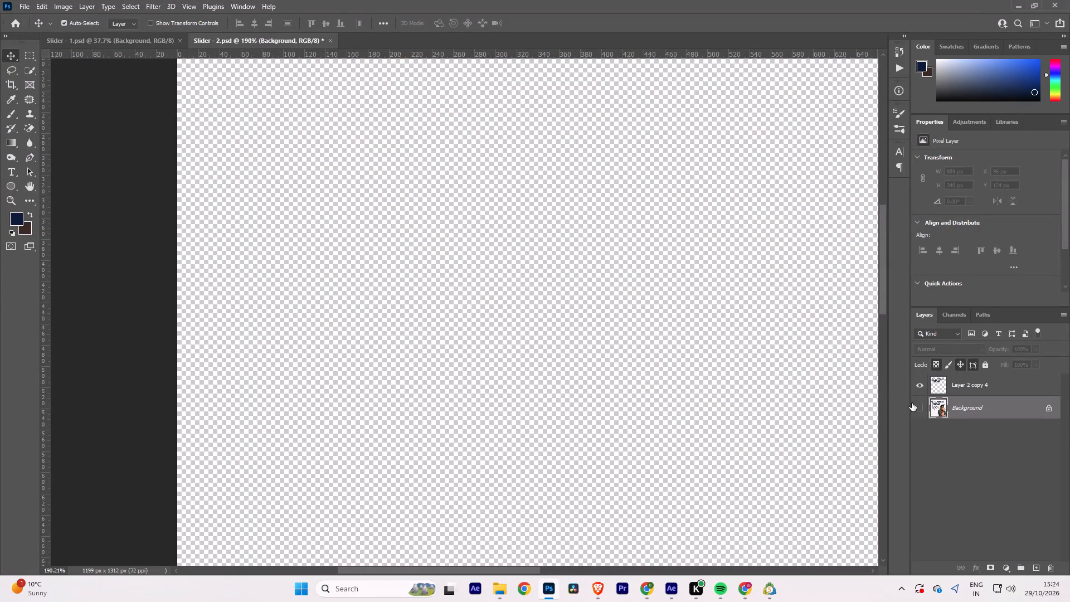
click(916, 407)
click(918, 387)
Lasso around the "Aur Sandbox Studio ki Creative Team ko toh bilkul bhi nahi!" text with its underline, copy it to a new layer, and hide the Background.
alt+scroll(422, 324, down, 12)
key(space)
drag(465, 294, 435, 280)
alt+scroll(396, 338, up, 8)
key(space)
drag(396, 348, 400, 273)
click(0, 72)
click(11, 70)
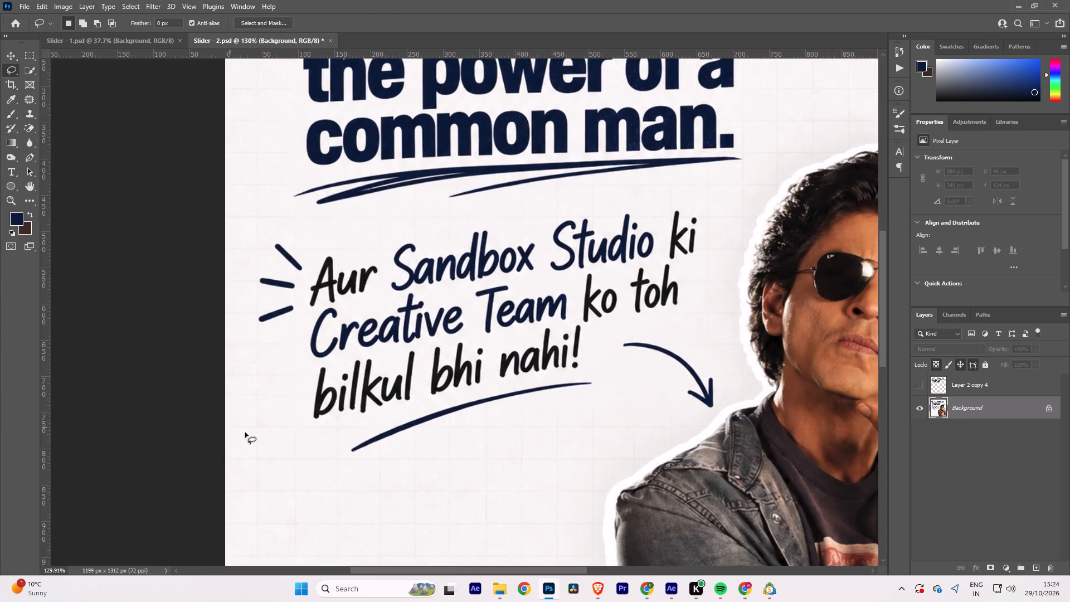
click(308, 431)
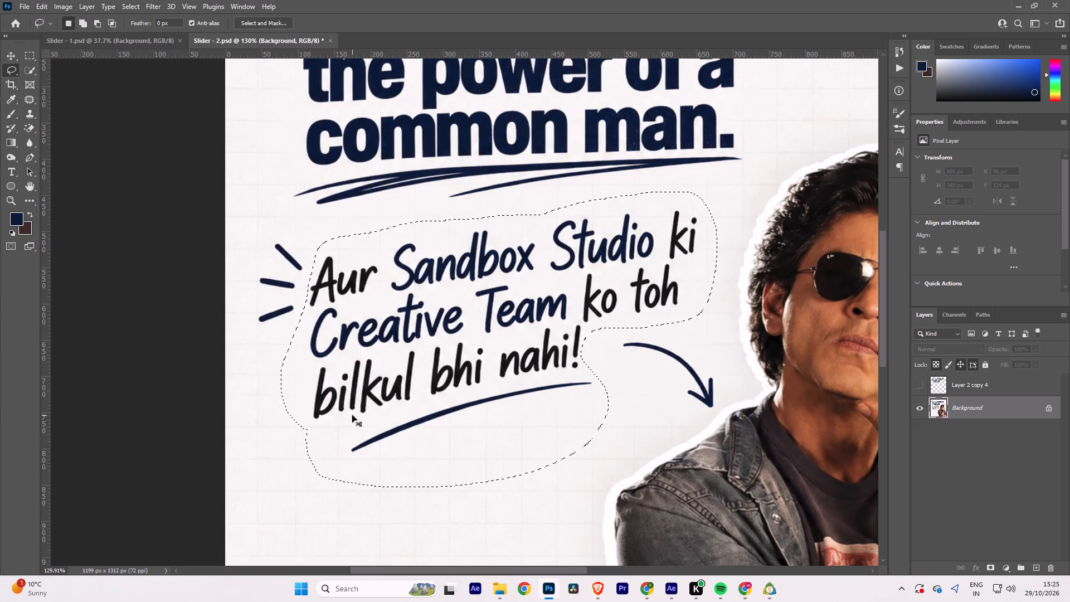
key(ctrl+j)
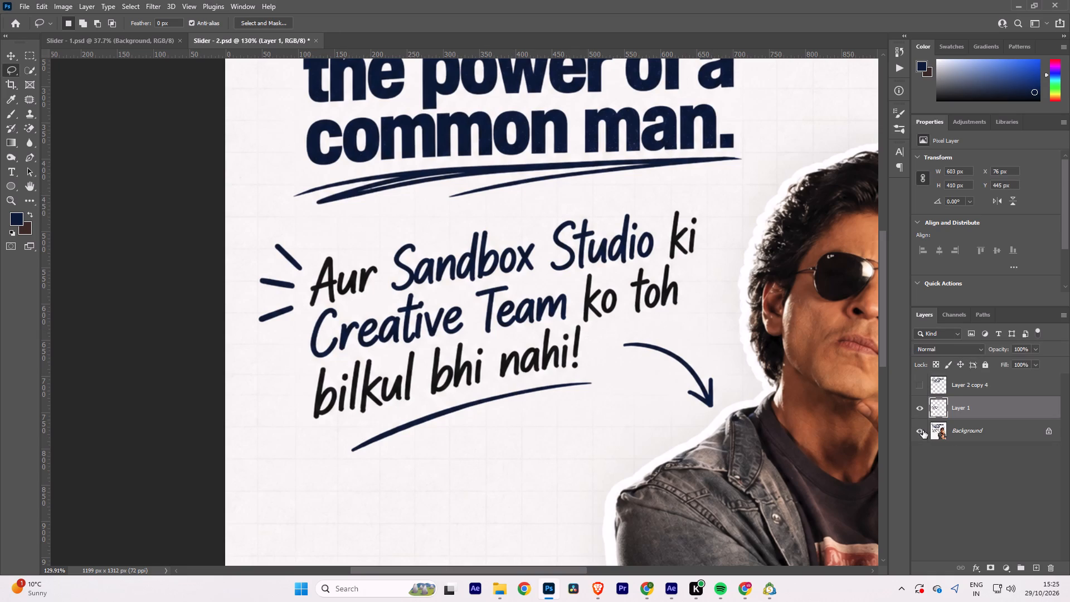
click(921, 430)
Lasso the underline stroke beneath "bilkul bhi nahi!" on the copied text layer, delete it, and deselect.
drag(266, 472, 337, 430)
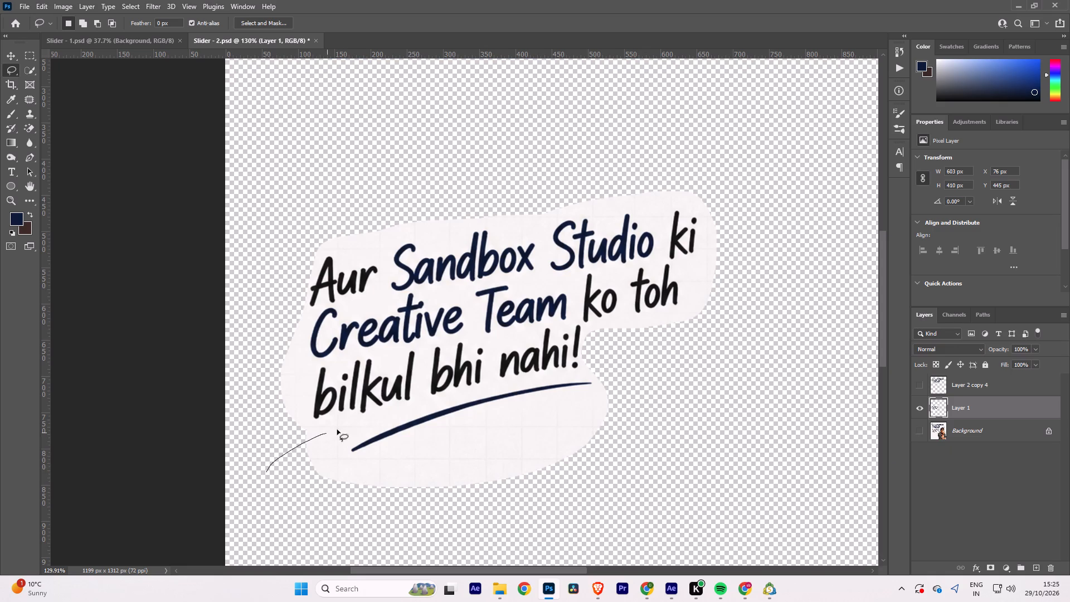
drag(337, 430, 256, 470)
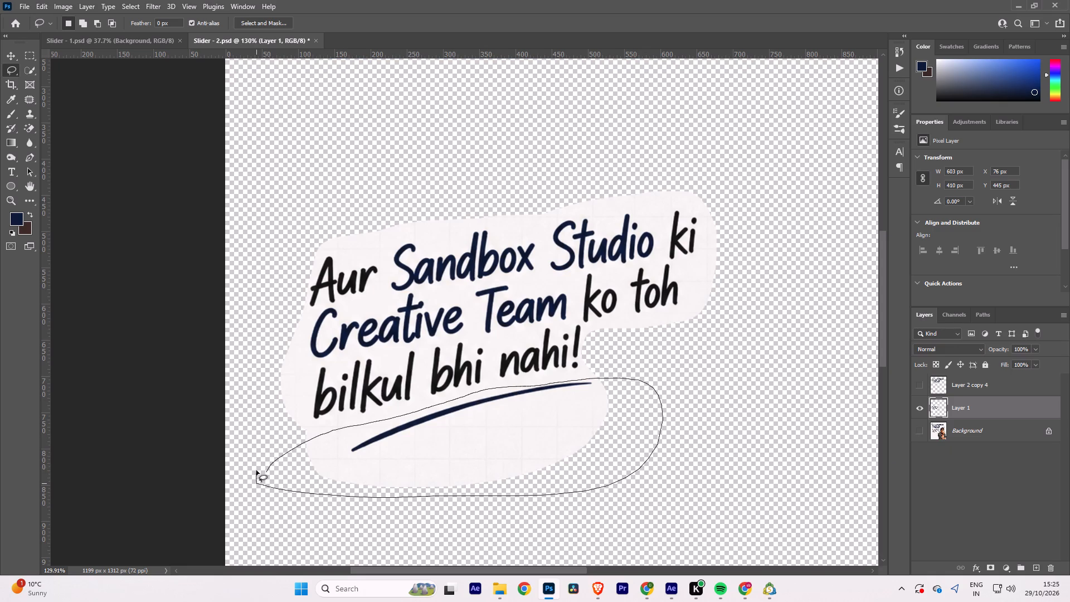
drag(256, 470, 273, 461)
key(Delete)
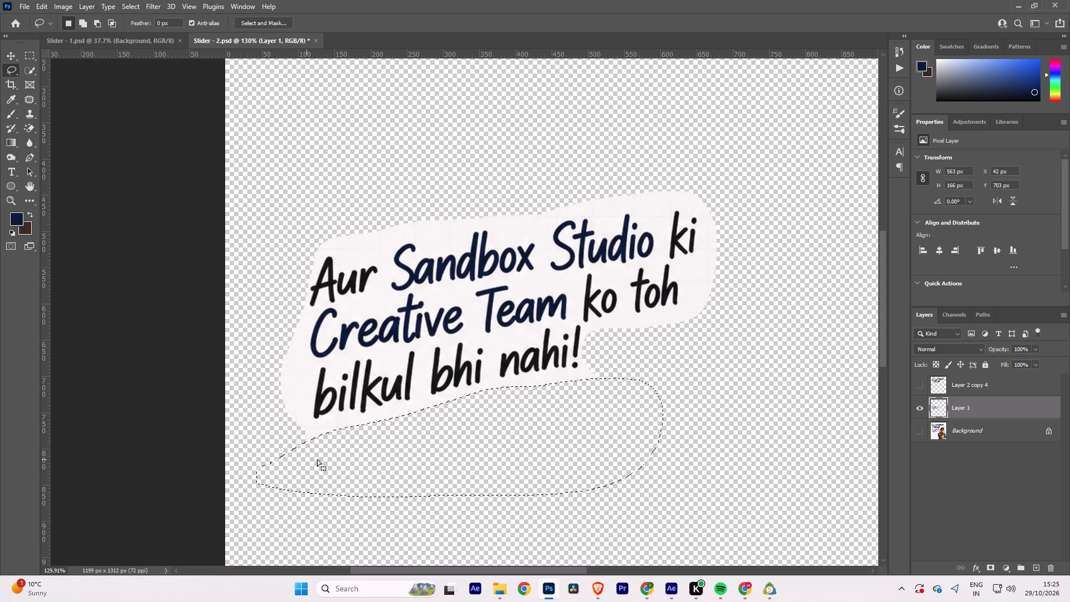
key(ctrl+d)
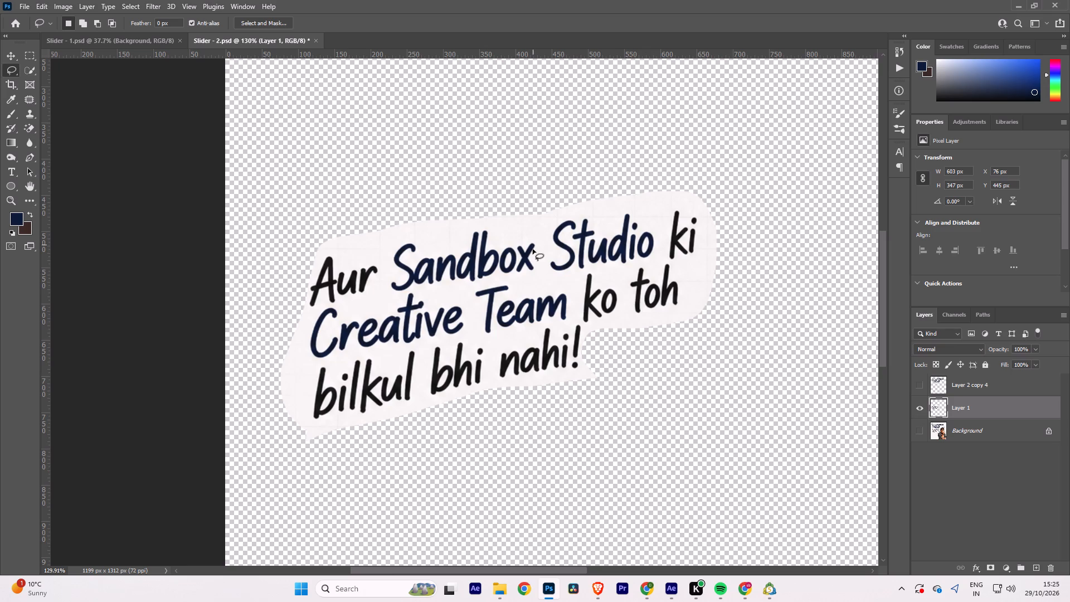
Select the black lettering of the handwritten text with Color Range, sampling the black of "Aur" at fuzziness 112.
key(v)
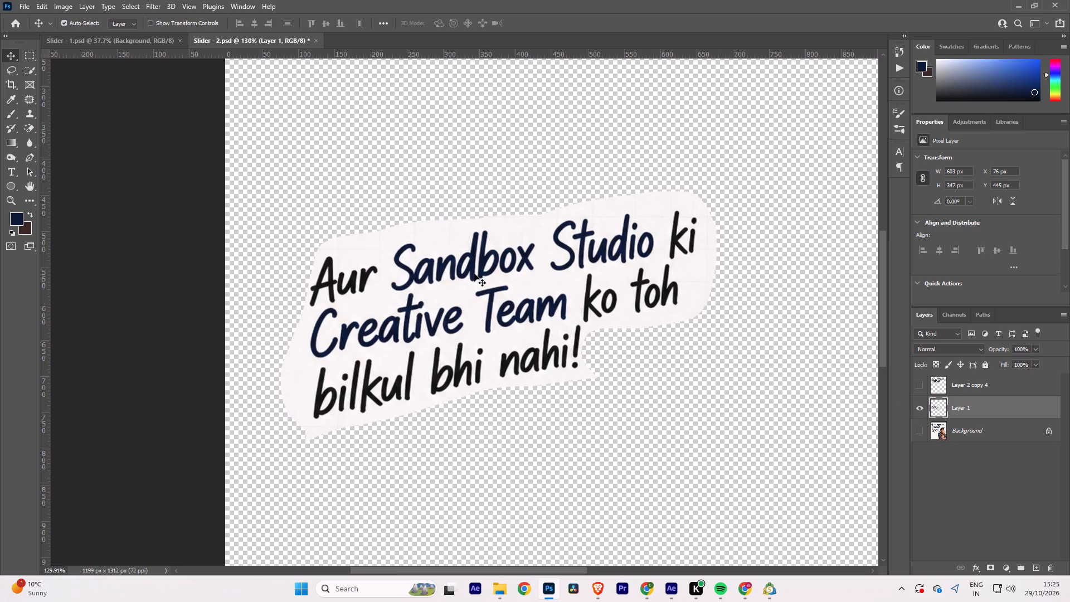
click(135, 3)
click(161, 115)
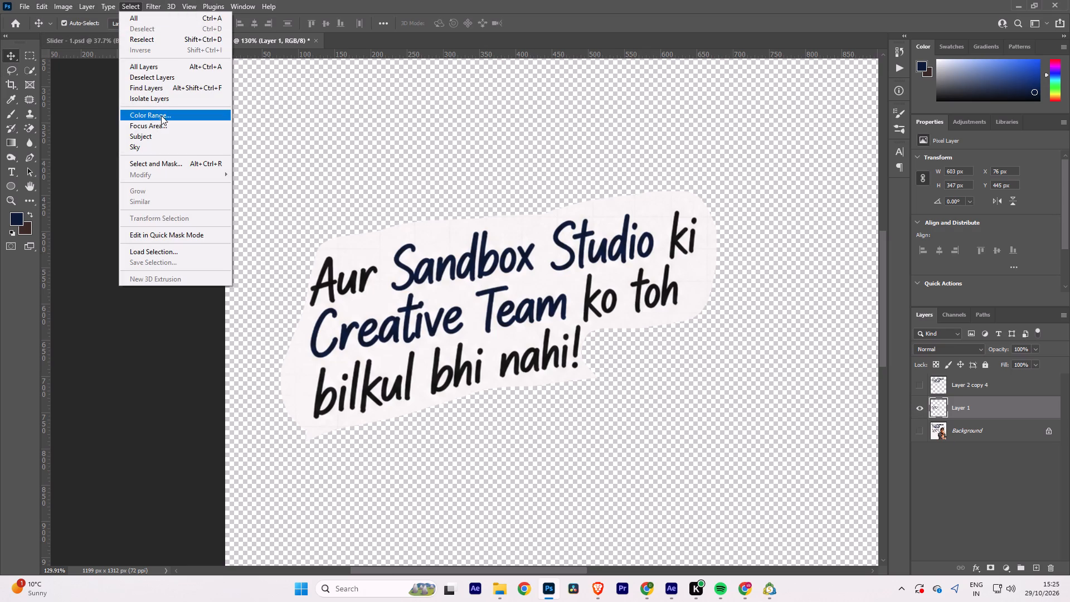
click(473, 271)
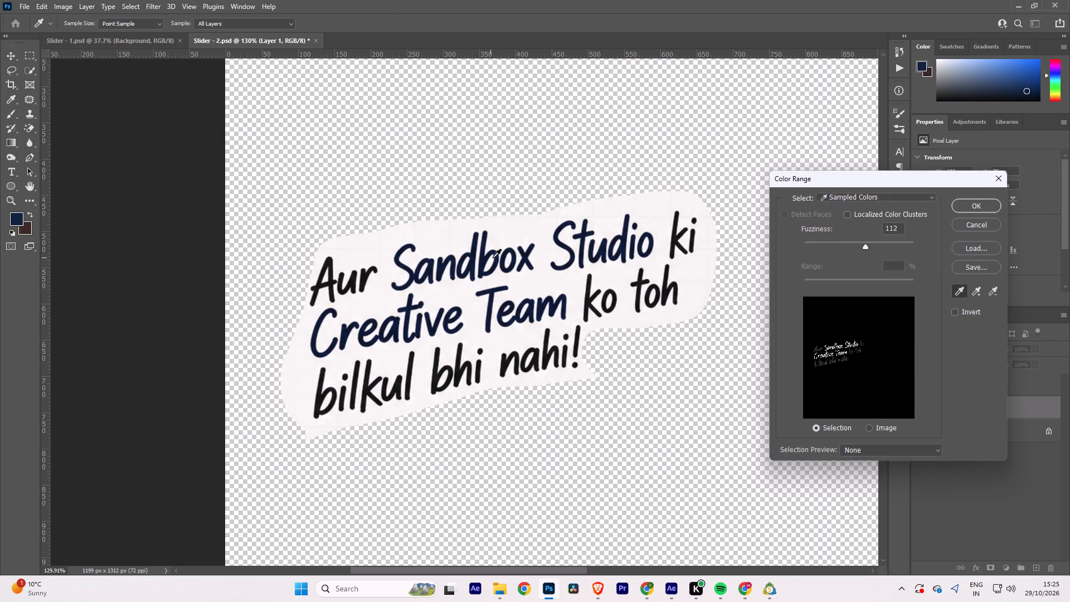
click(485, 258)
click(363, 279)
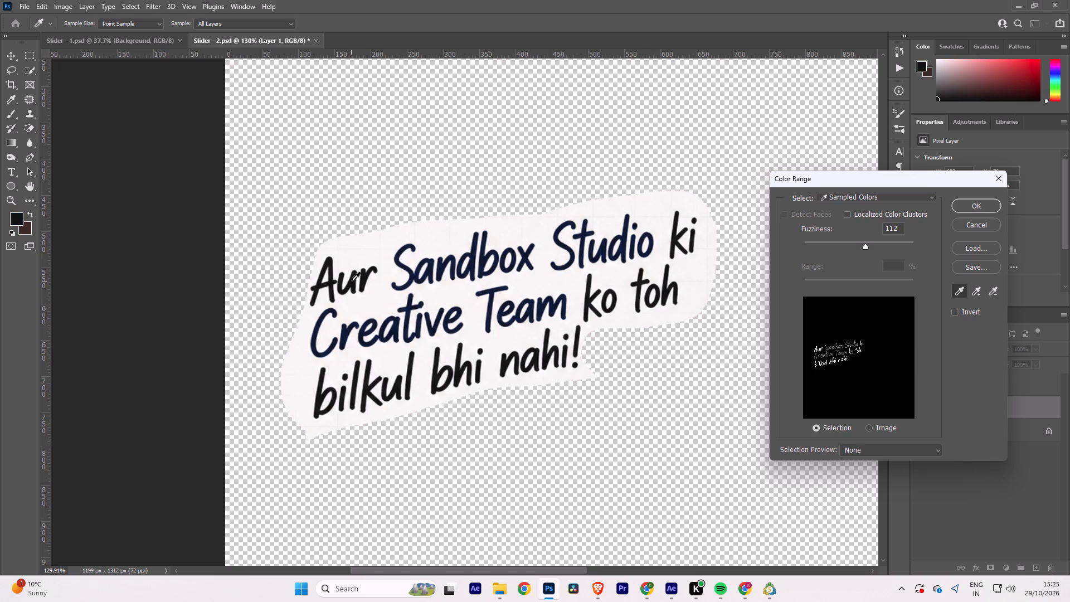
click(354, 284)
click(976, 206)
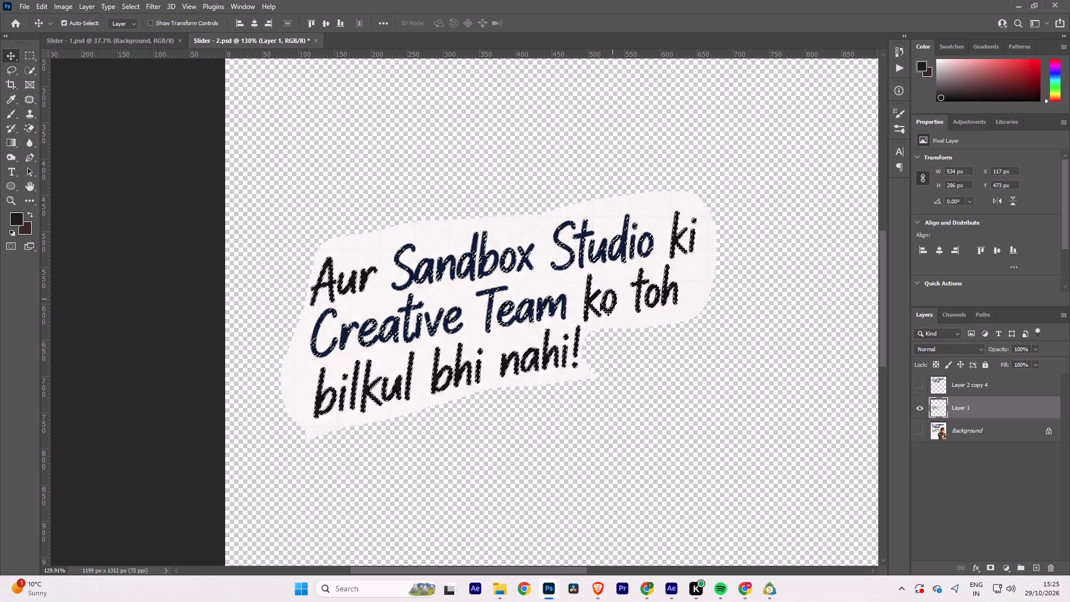
Feather the handwritten text selection by 0.5 pixels.
alt+scroll(400, 327, up, 6)
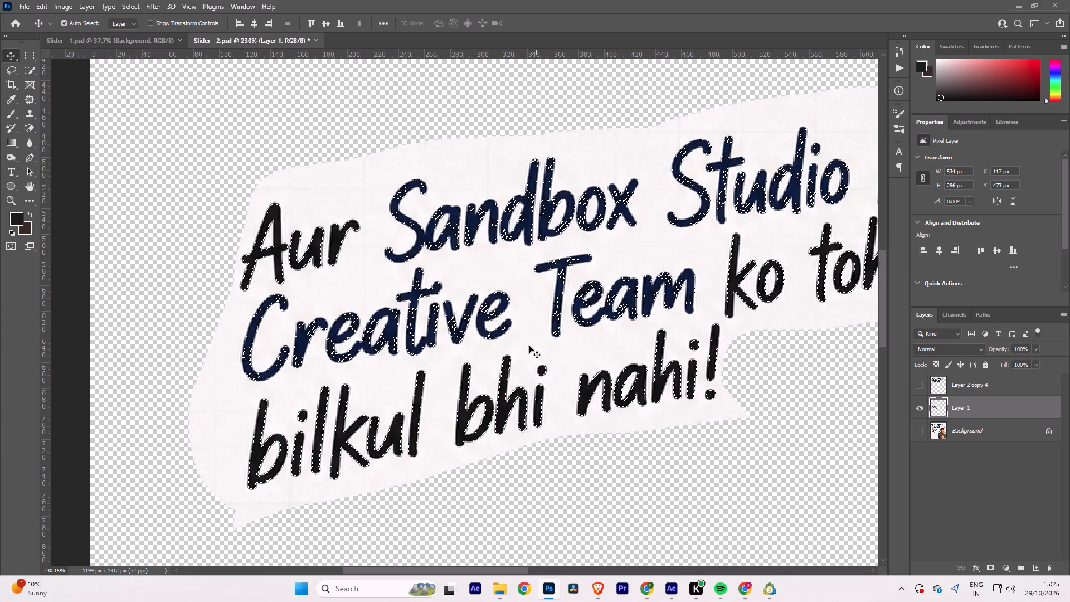
key(w)
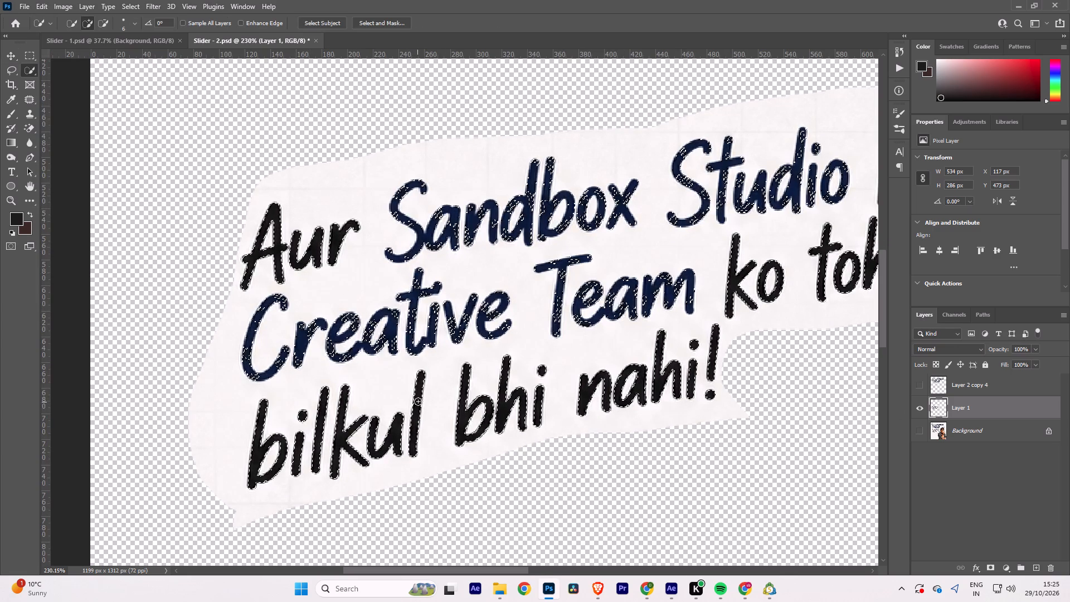
right_click(418, 401)
click(450, 216)
click(595, 183)
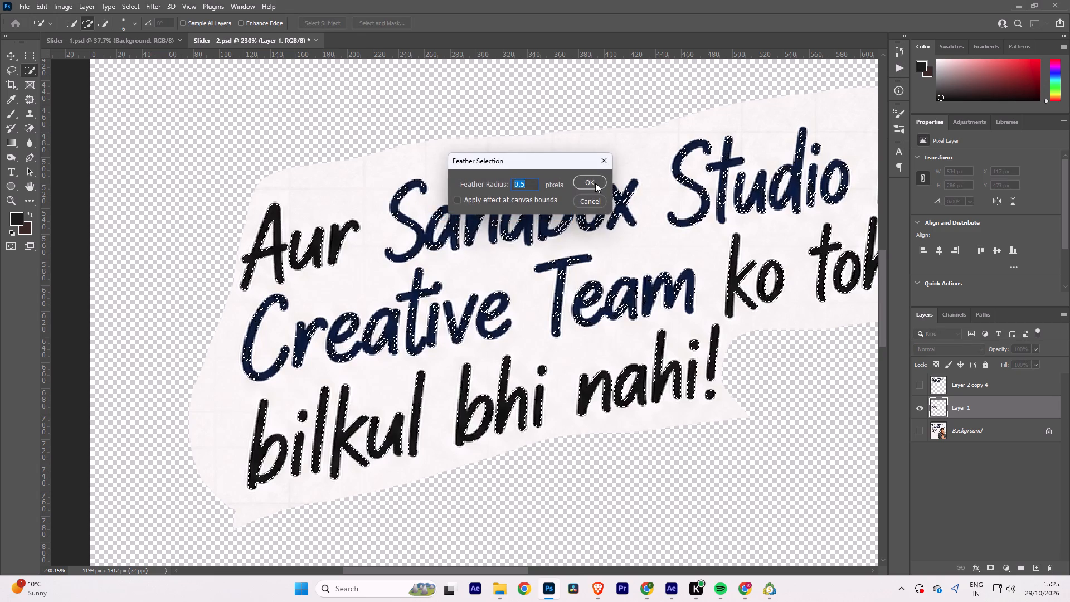
Copy the selected handwritten lettering to a new layer and hide Layer 1, leaving only the new layer shown.
alt+scroll(504, 313, down, 15)
alt+scroll(488, 318, up, 9)
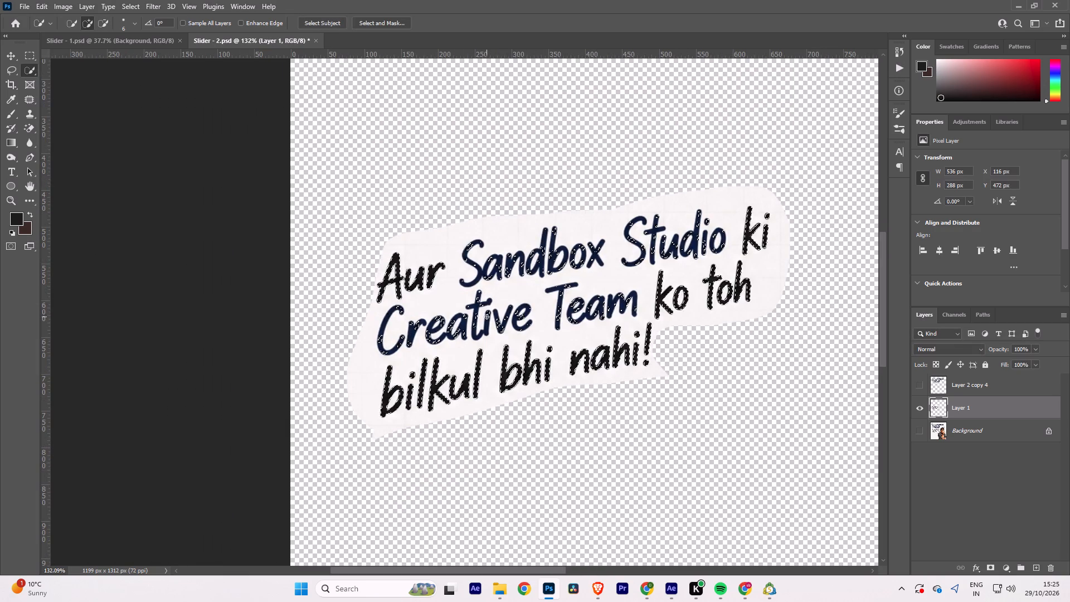
alt+scroll(507, 381, up, 14)
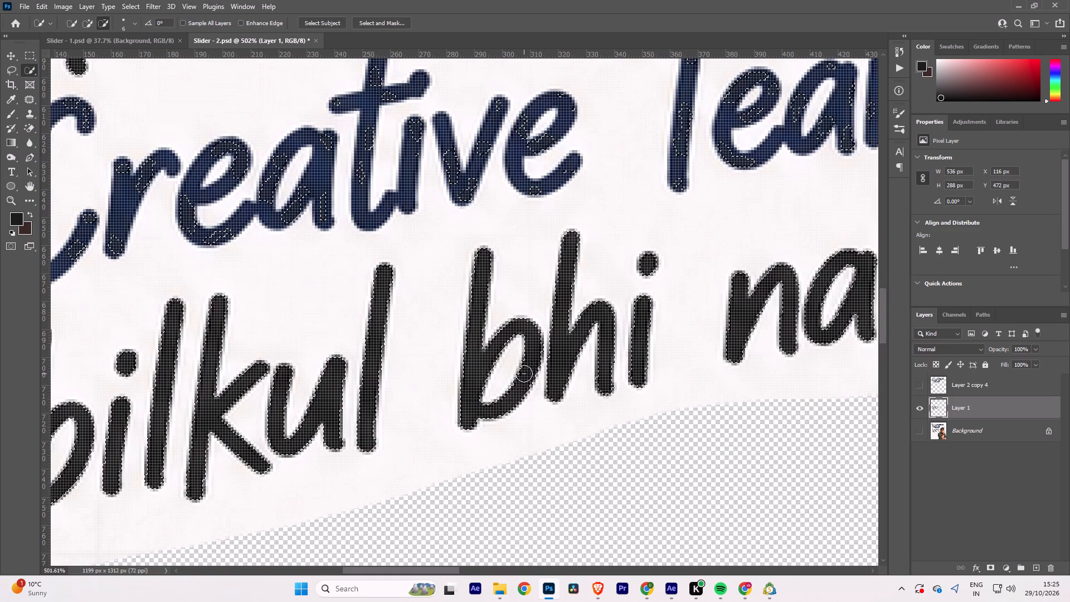
alt+scroll(514, 376, down, 16)
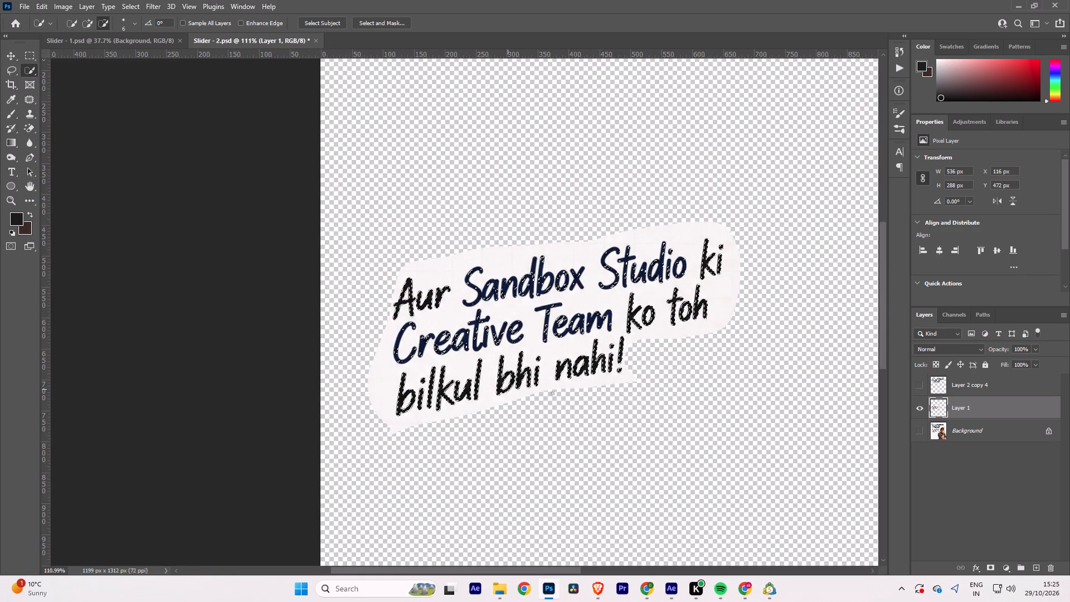
key(ctrl+j)
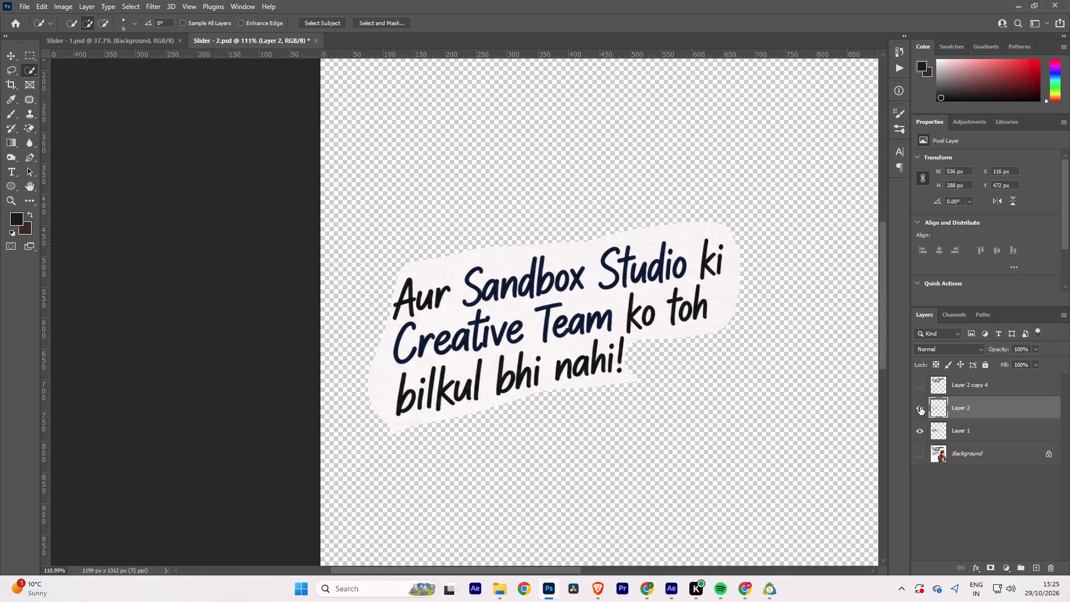
click(920, 407)
click(917, 431)
click(917, 411)
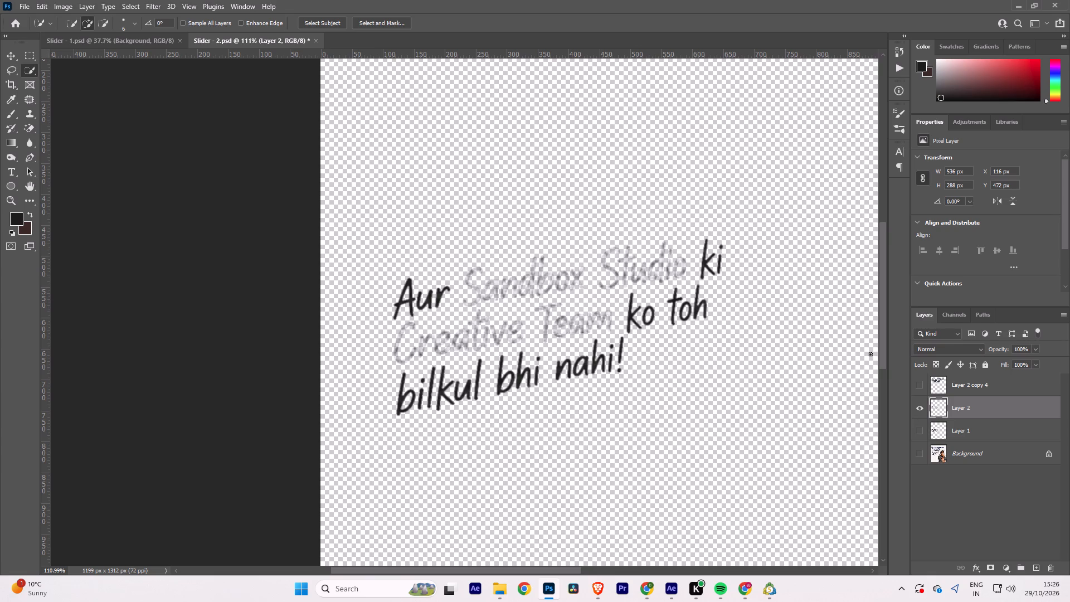
Save the Slider - 2 document.
alt+scroll(602, 327, down, 4)
key(v)
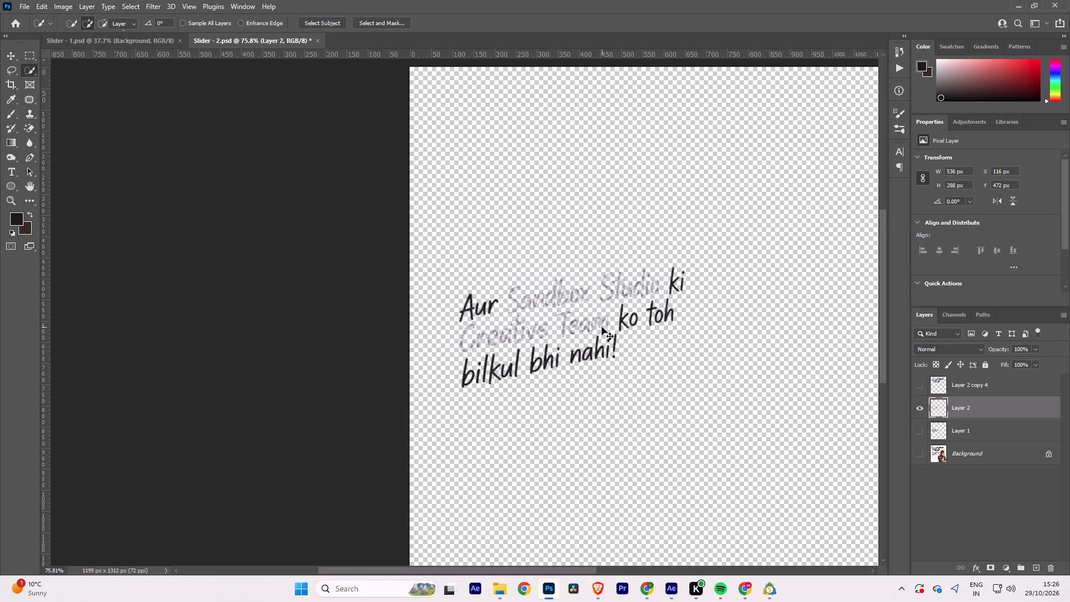
alt+scroll(602, 327, down, 4)
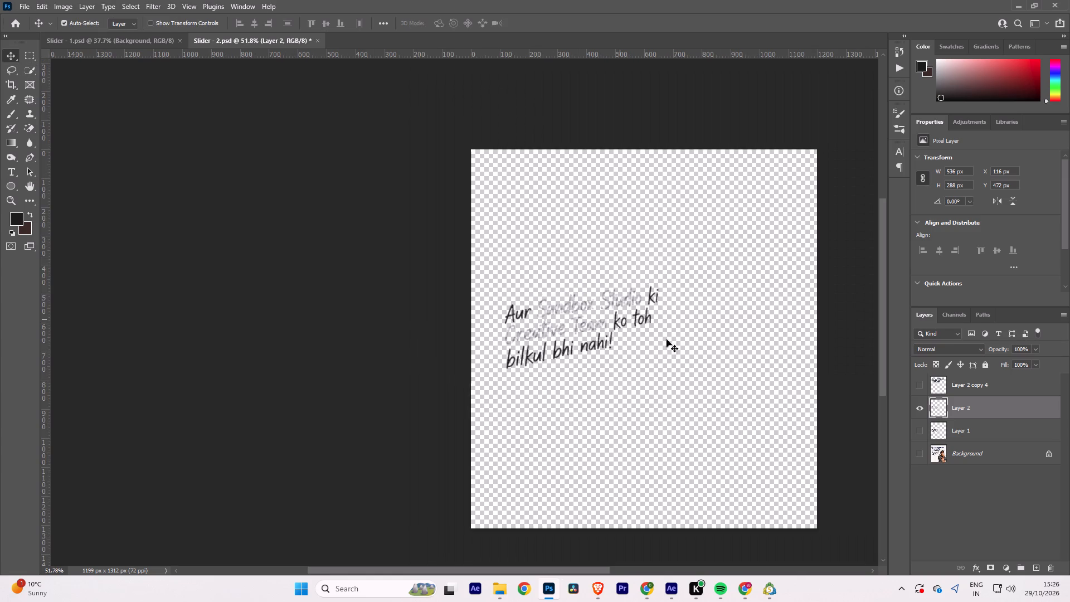
key(ctrl+s)
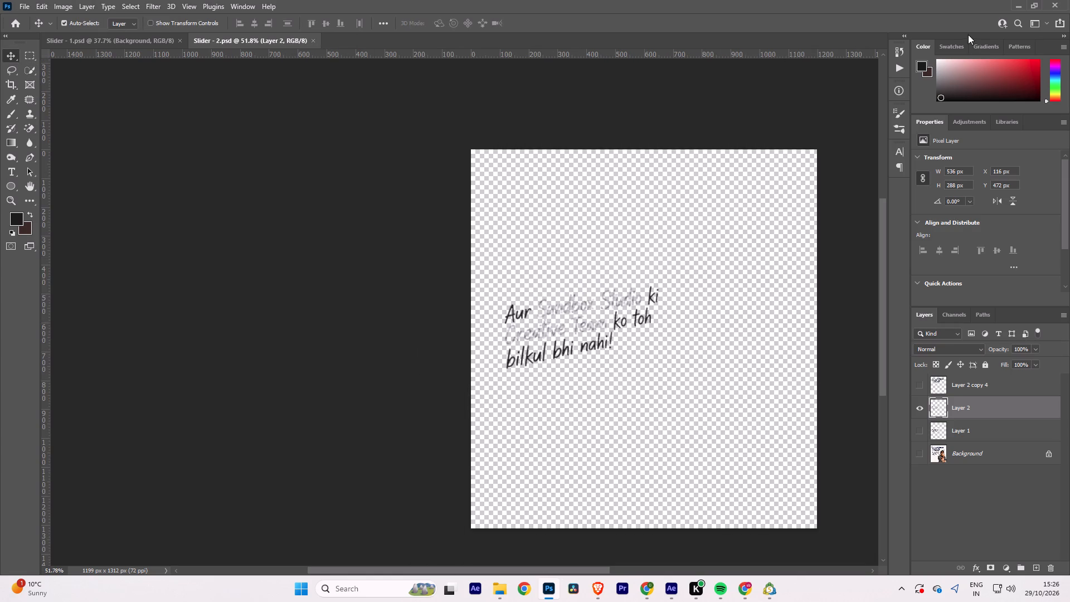